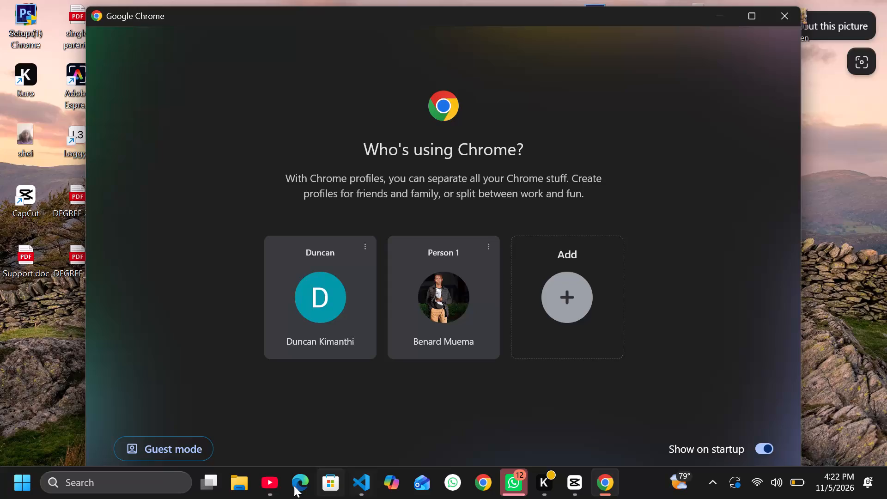
Search the computer for Excel and launch it.
click(19, 486)
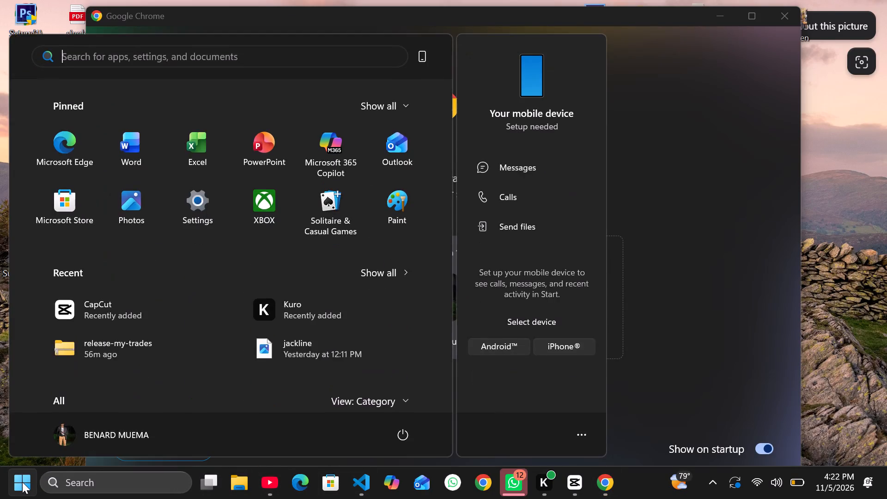
text(exce)
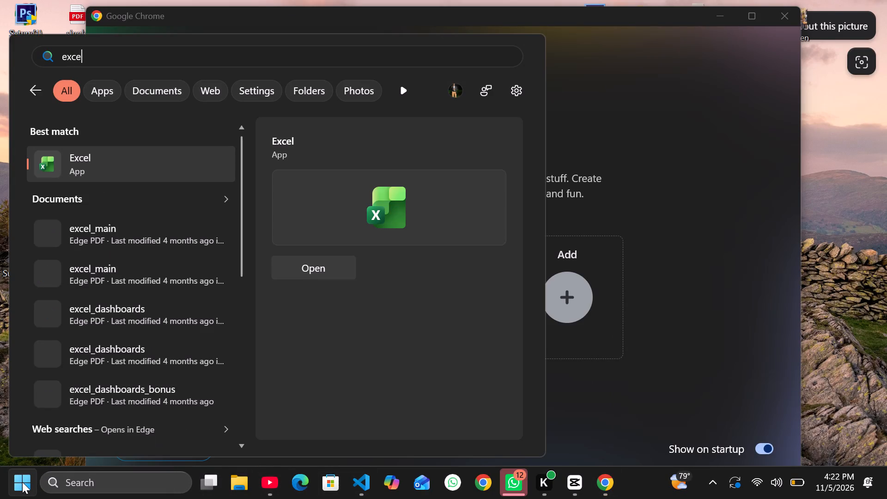
click(115, 163)
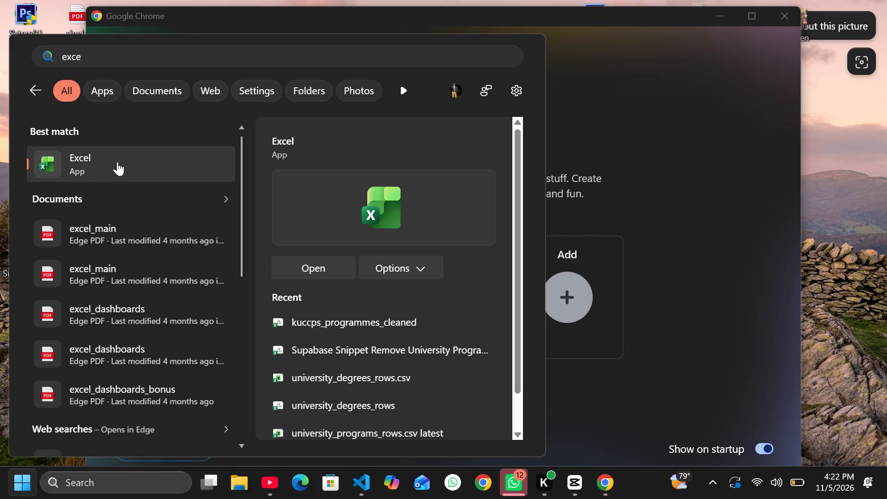
click(117, 162)
click(294, 267)
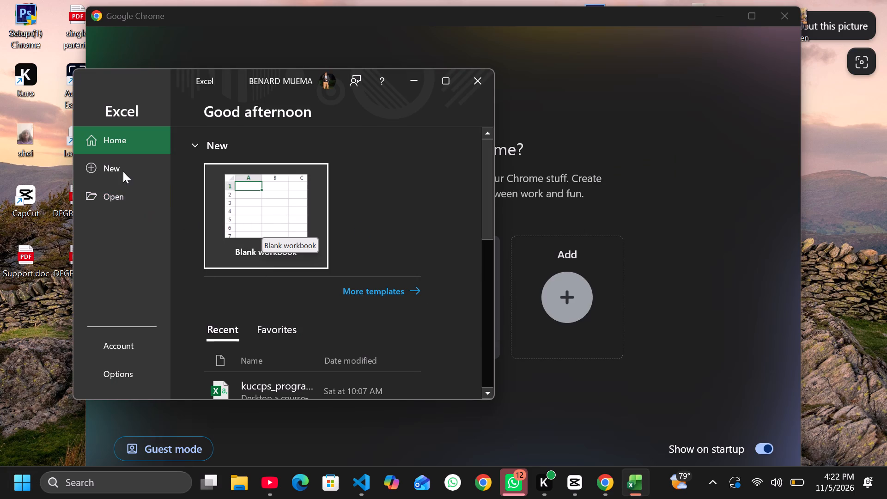
Open the recent file Supabase Snippet Remove University Programs Table and maximize its window.
scroll(249, 331, down, 3)
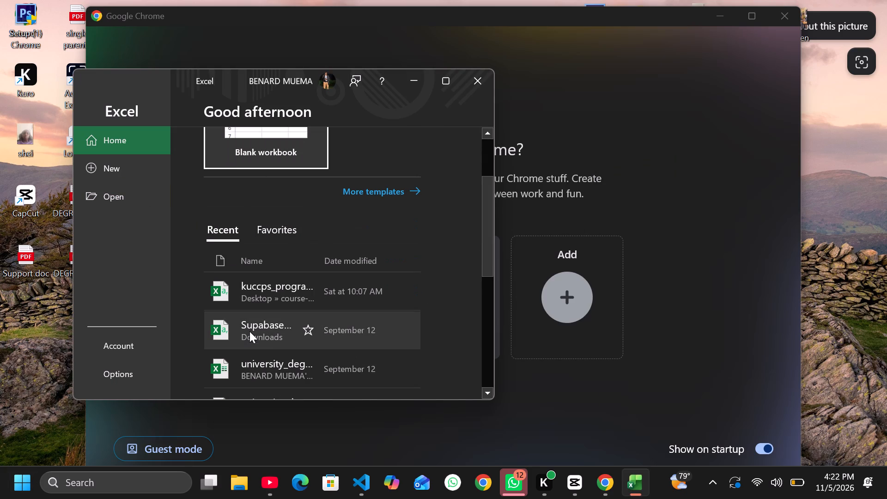
click(267, 330)
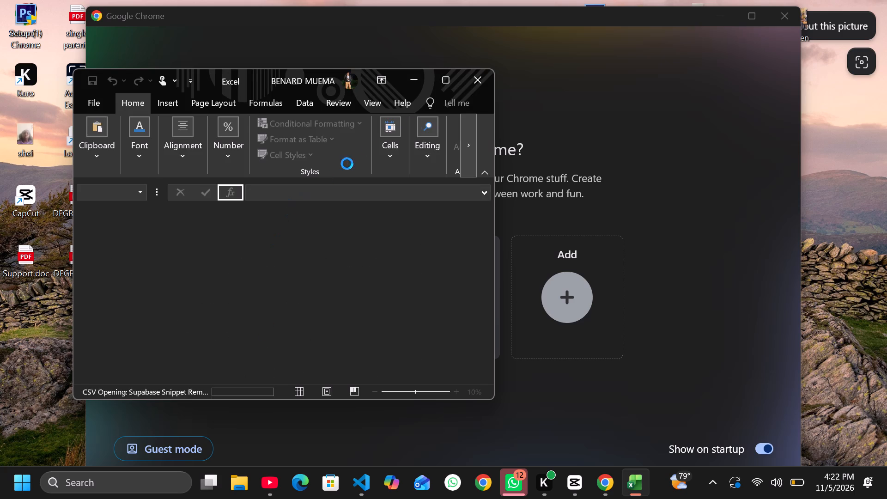
click(450, 81)
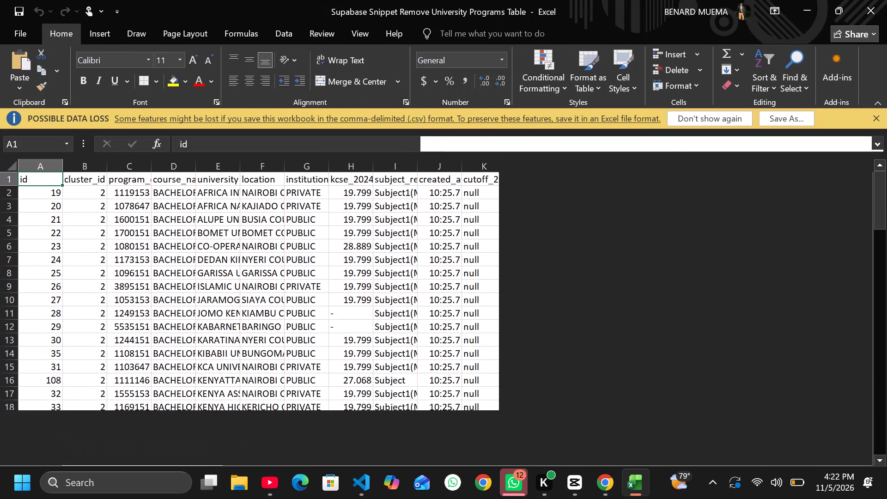
Widen the id column to about 19, the cluster_id column to about 16, and the program_code column enough to fit its header.
scroll(182, 298, up, 6)
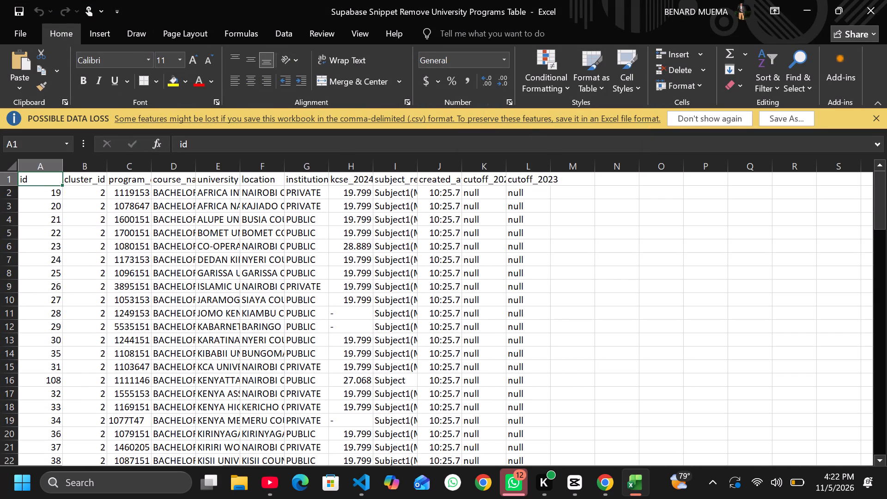
drag(61, 167, 61, 167)
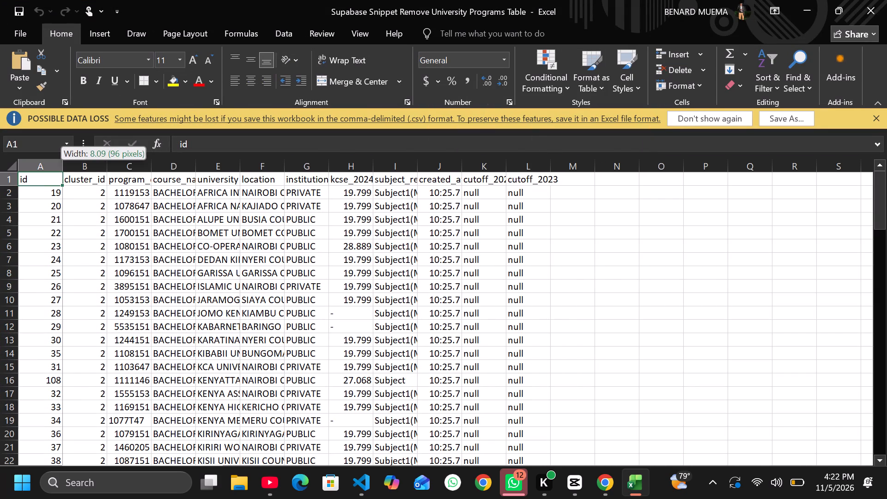
drag(61, 167, 119, 181)
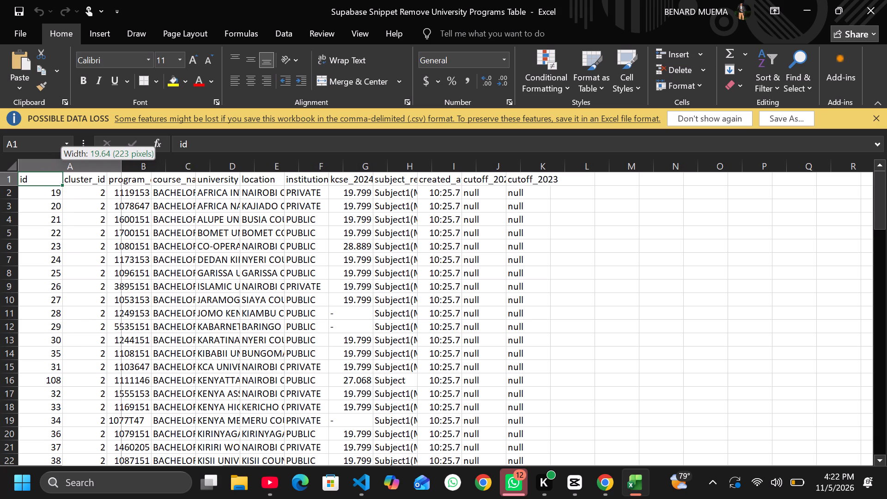
drag(119, 181, 118, 181)
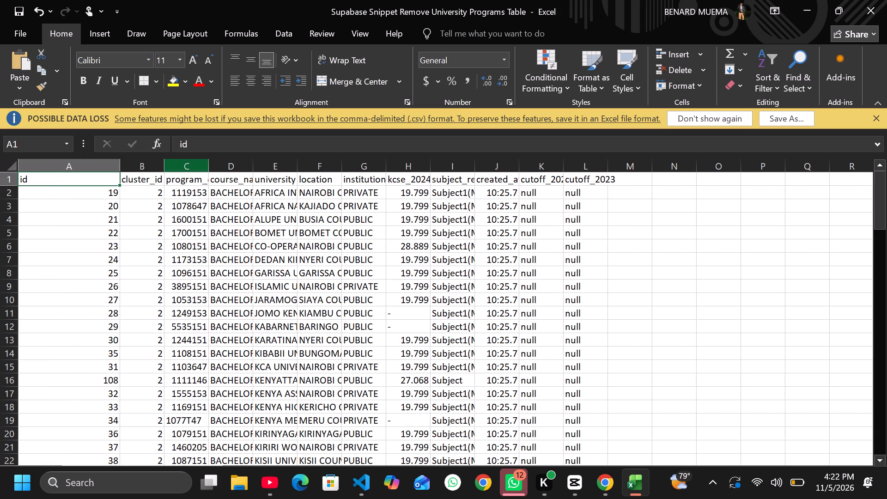
drag(162, 167, 201, 182)
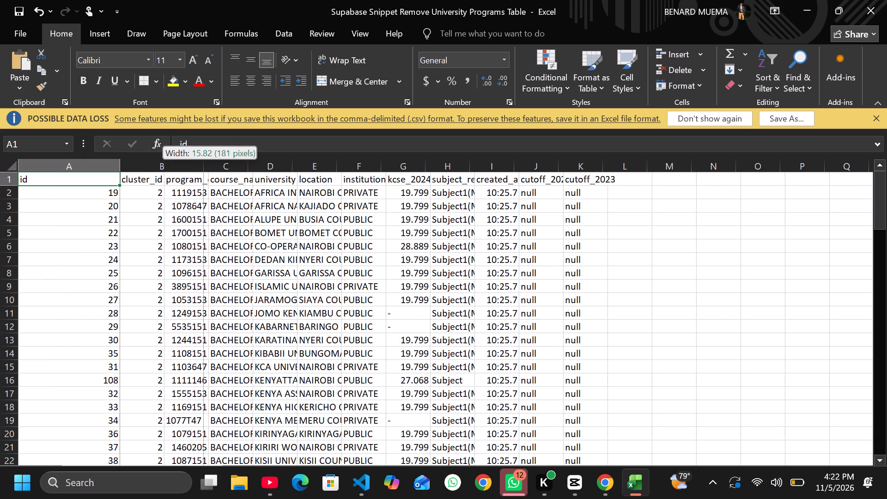
drag(201, 182, 203, 182)
scroll(155, 289, up, 4)
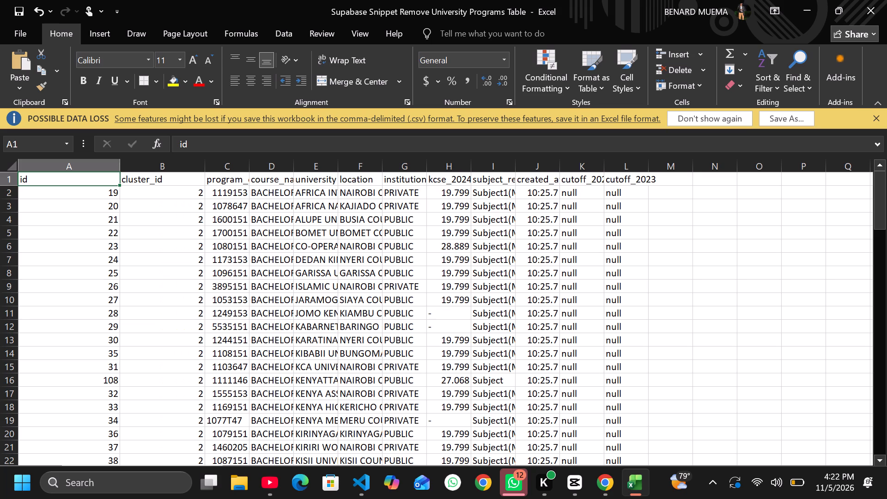
scroll(154, 289, up, 3)
drag(249, 167, 269, 174)
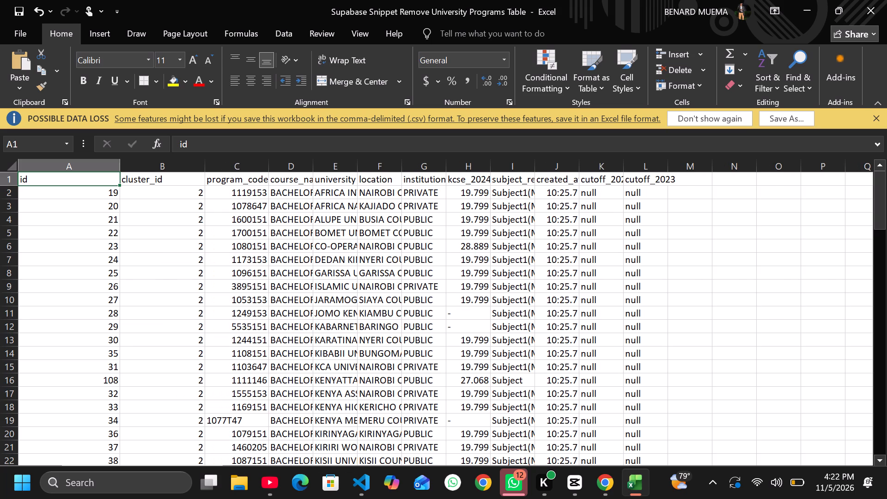
Open the program code in cell C19 for editing and look through the rows below it.
click(221, 424)
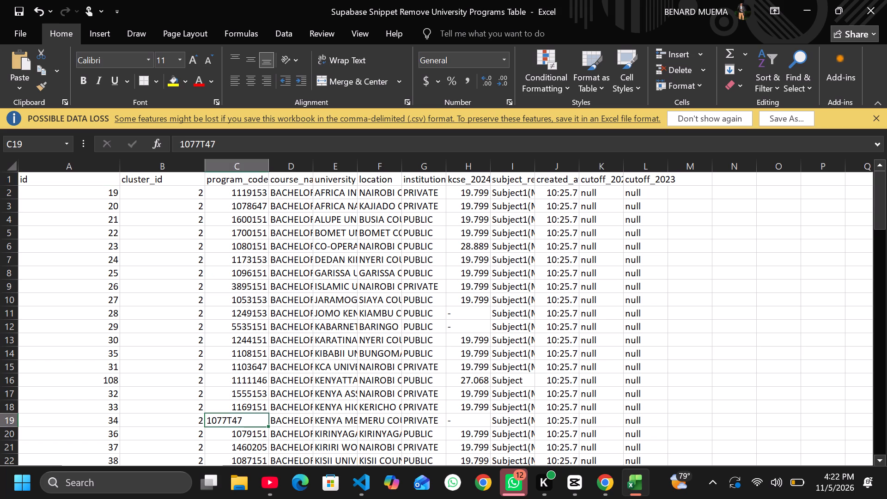
drag(226, 424, 247, 426)
drag(247, 426, 249, 426)
click(210, 420)
drag(211, 420, 247, 425)
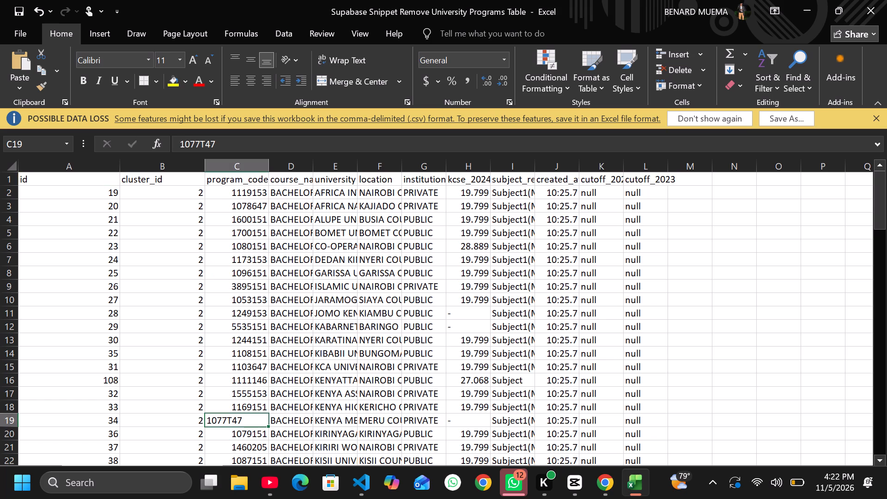
click(214, 419)
triple_click(213, 420)
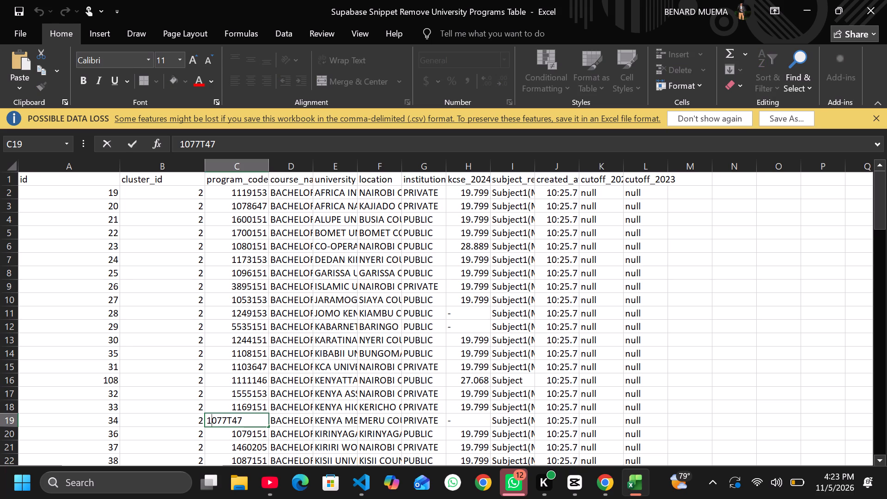
scroll(295, 364, down, 10)
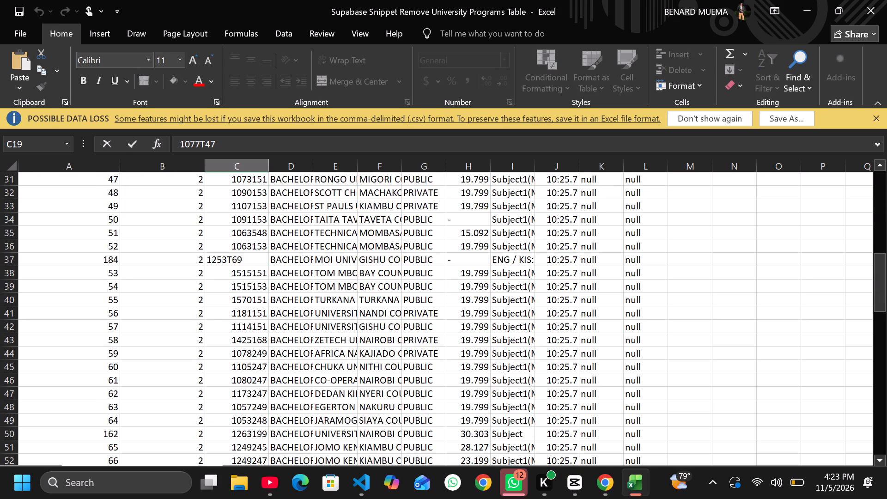
scroll(292, 365, up, 12)
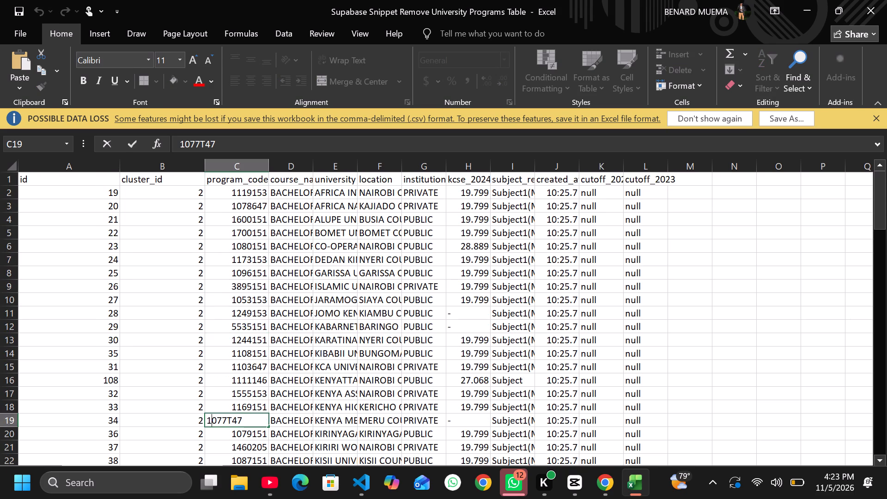
scroll(292, 369, up, 6)
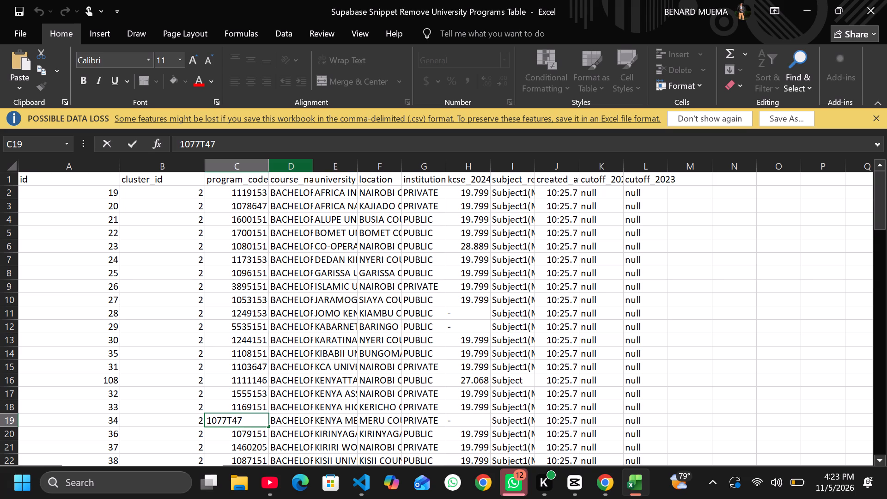
Widen the course_name column enough to show most of the course names in full.
drag(312, 172, 335, 175)
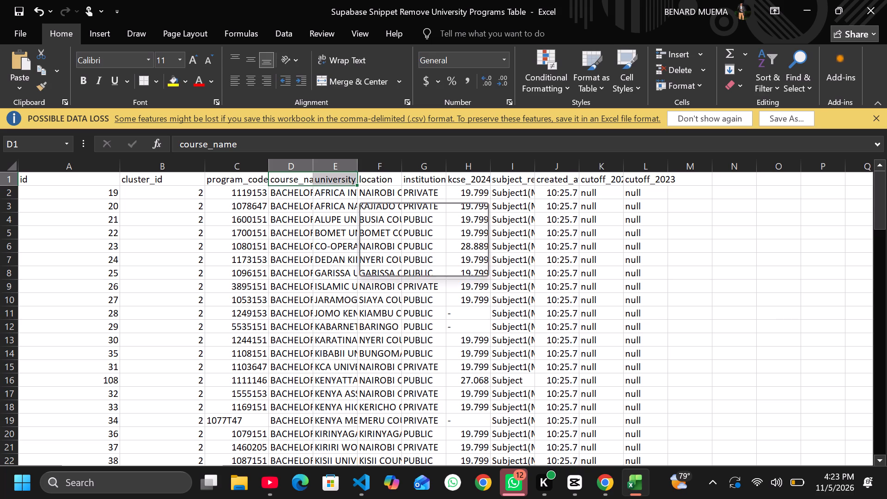
click(317, 169)
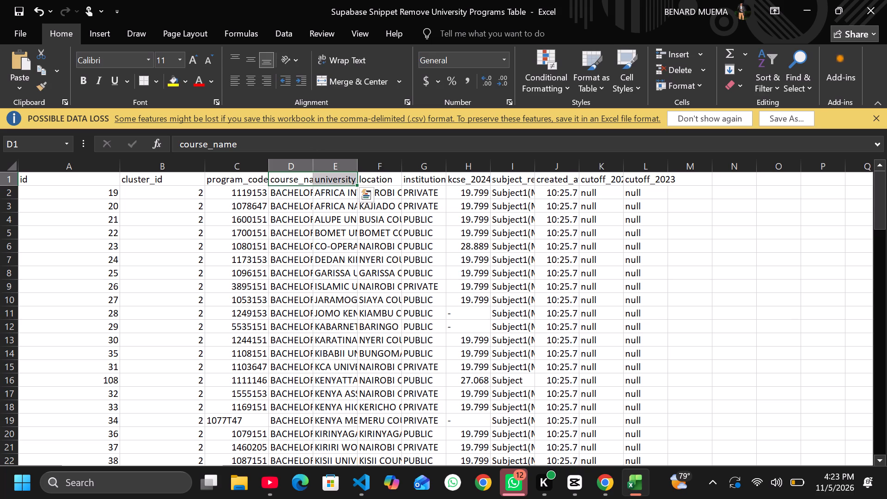
drag(313, 169, 326, 171)
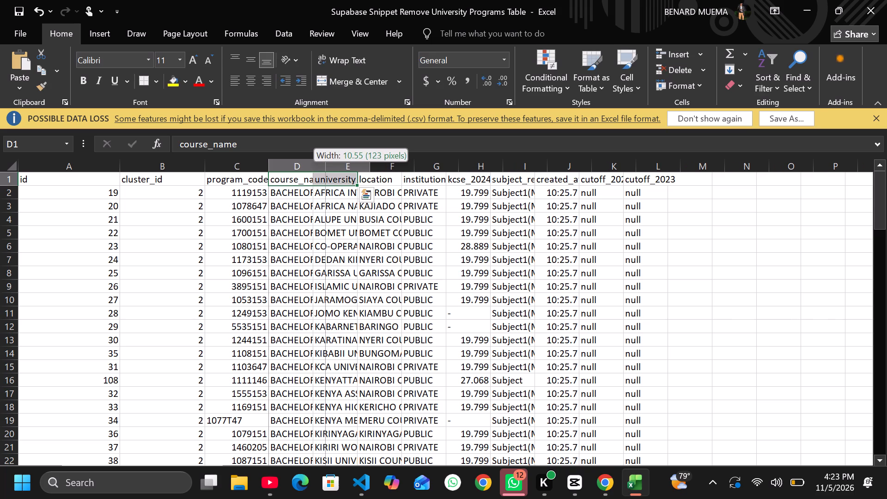
drag(326, 171, 455, 195)
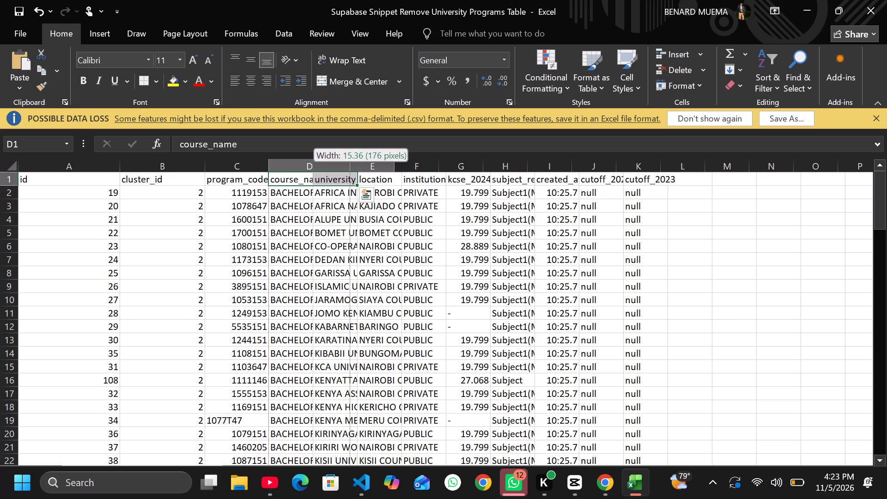
drag(455, 195, 466, 194)
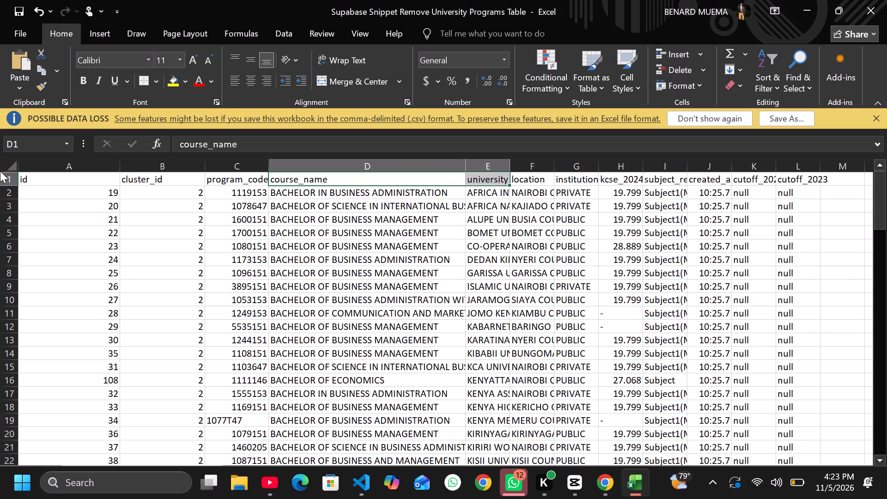
scroll(32, 97, up, 3)
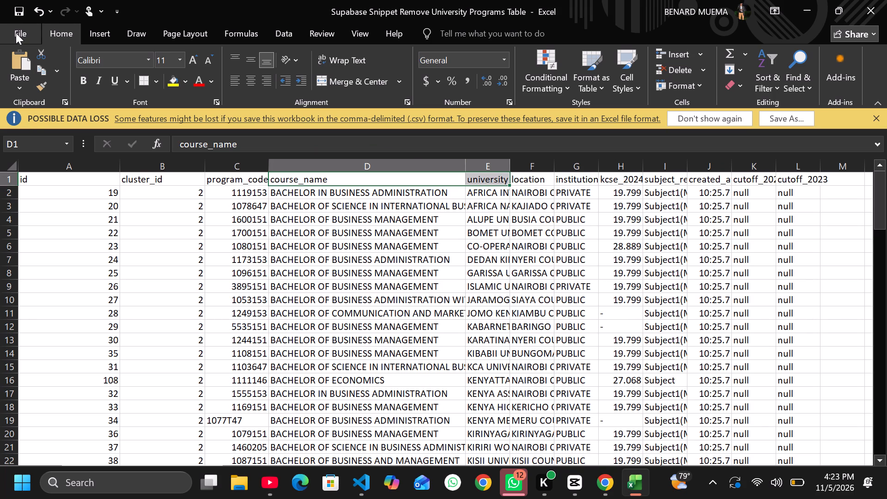
Insert a screenshot of the open Google Chrome profile window into the sheet at cell B4.
click(101, 32)
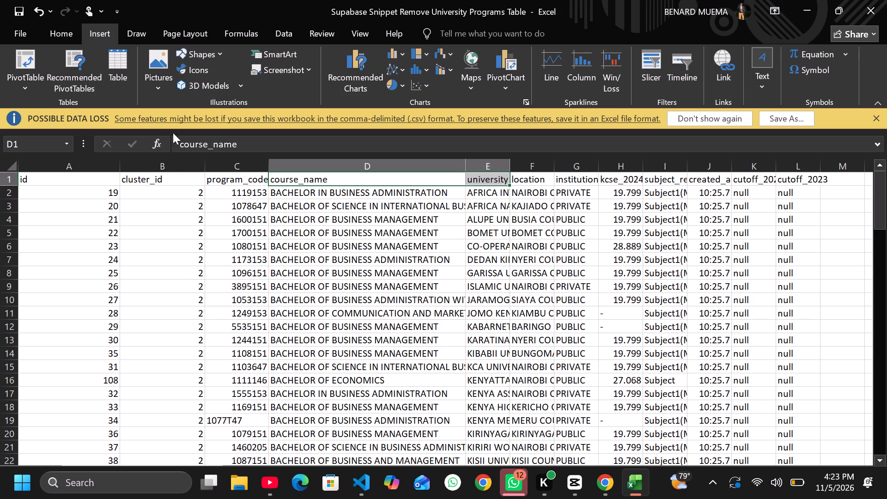
click(165, 216)
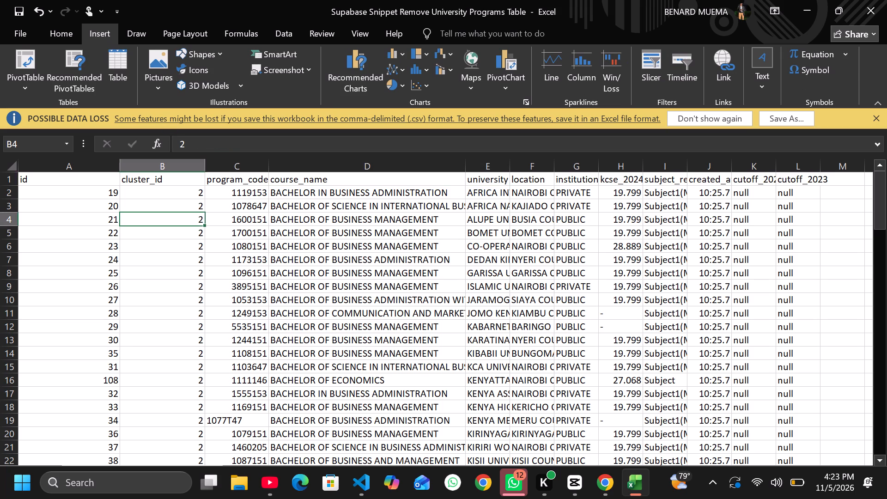
click(305, 62)
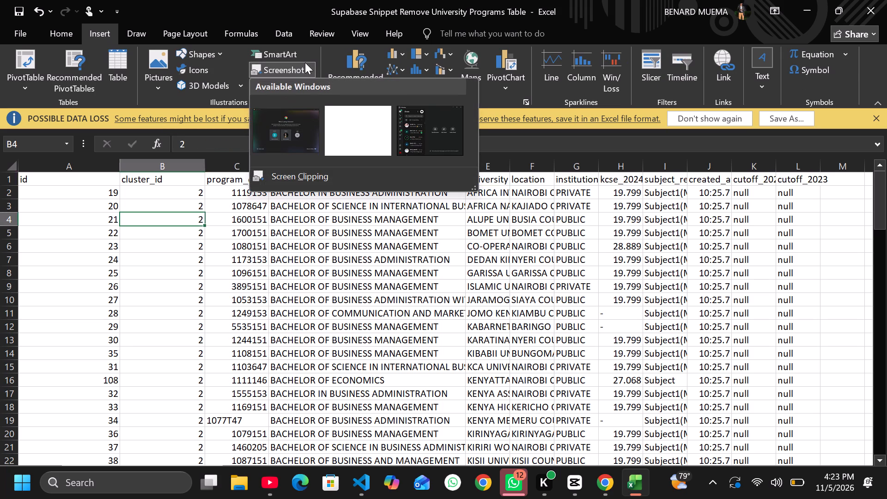
click(288, 128)
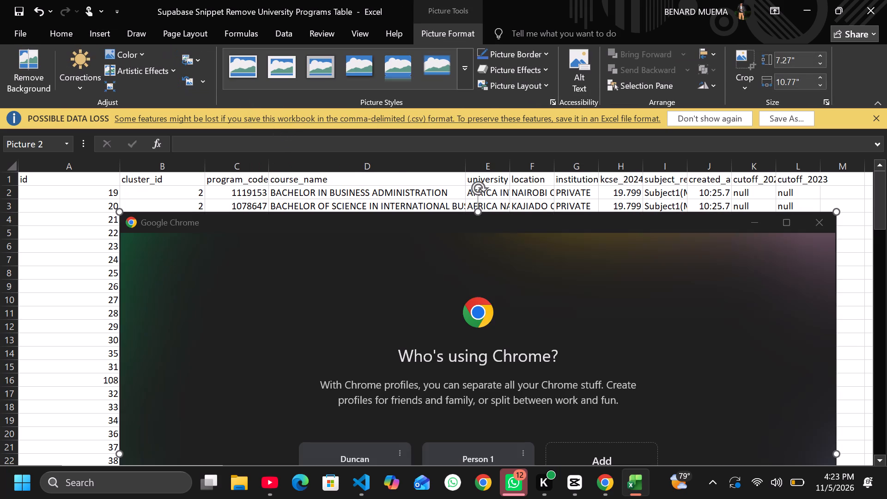
scroll(361, 318, down, 3)
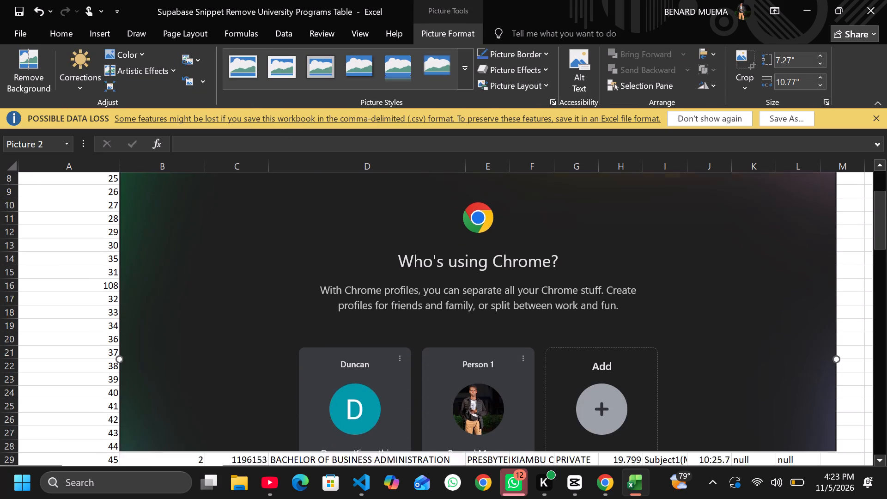
Cut the inserted Chrome window screenshot out of the sheet.
scroll(361, 318, down, 5)
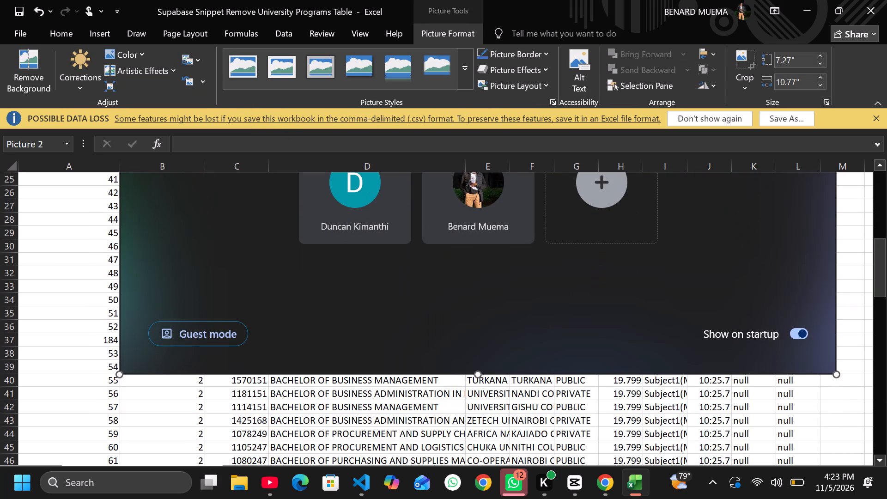
click(259, 267)
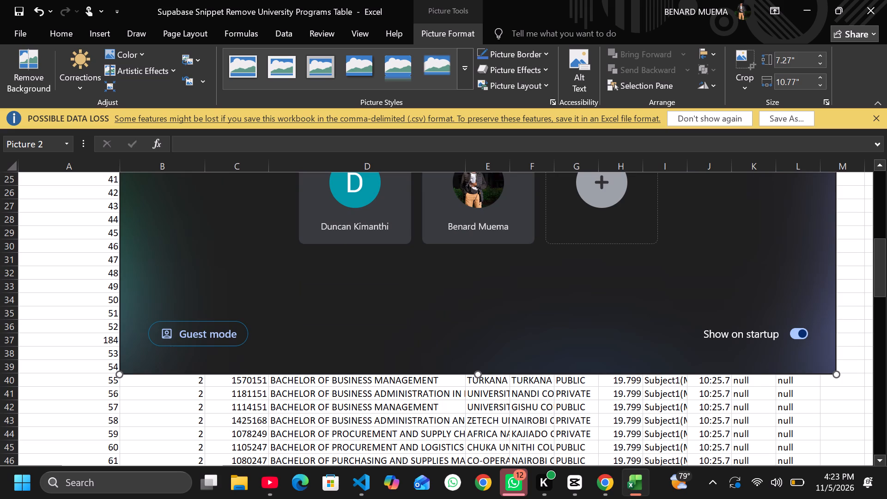
right_click(259, 267)
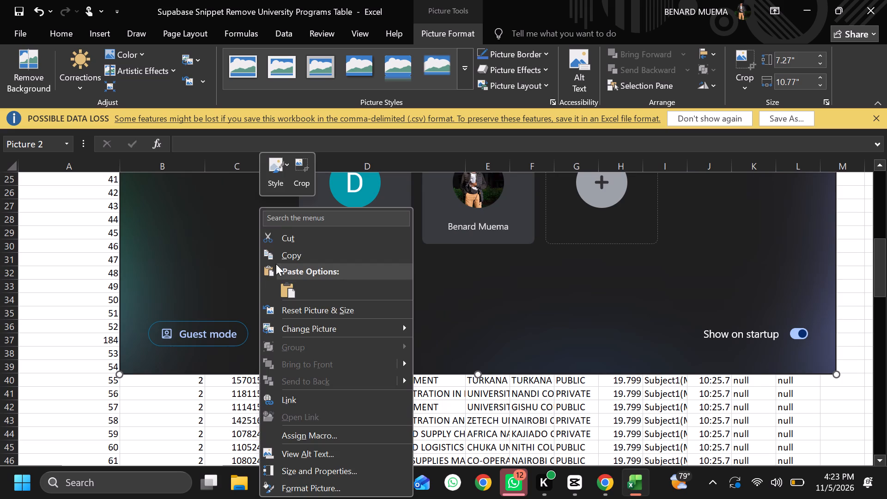
click(292, 236)
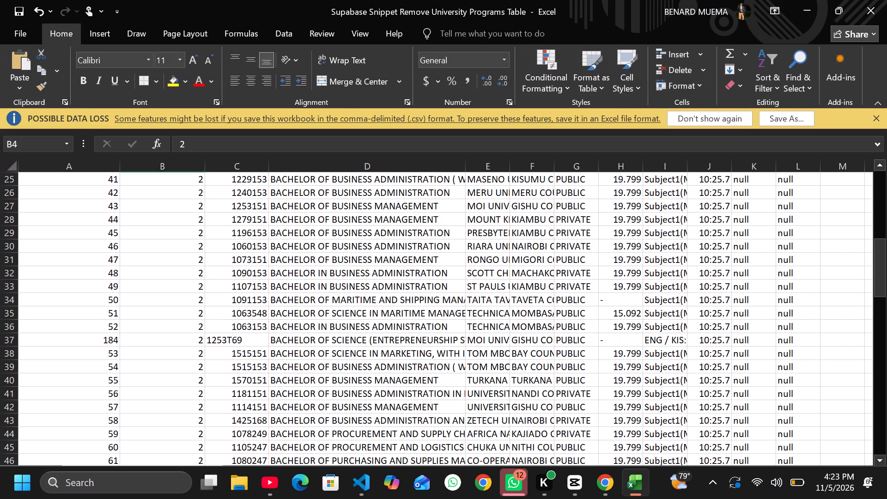
Widen the cluster_id column further so that it is broader than the id column.
scroll(165, 265, up, 1)
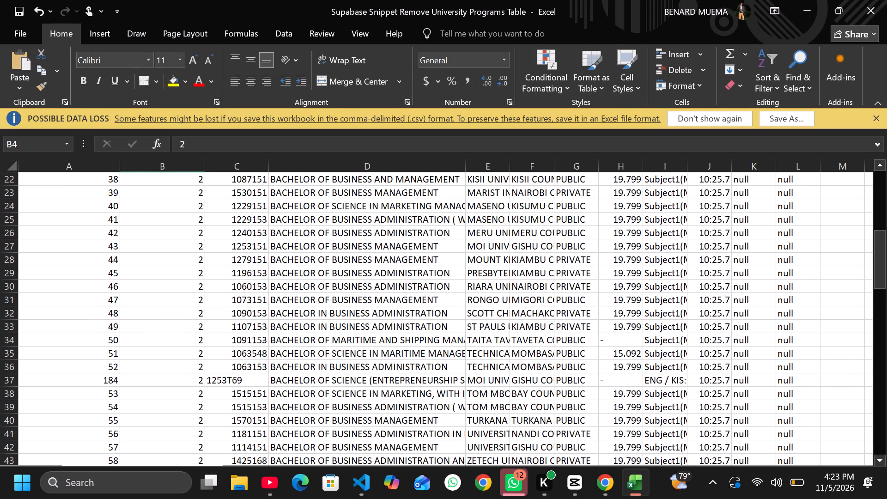
scroll(222, 306, up, 13)
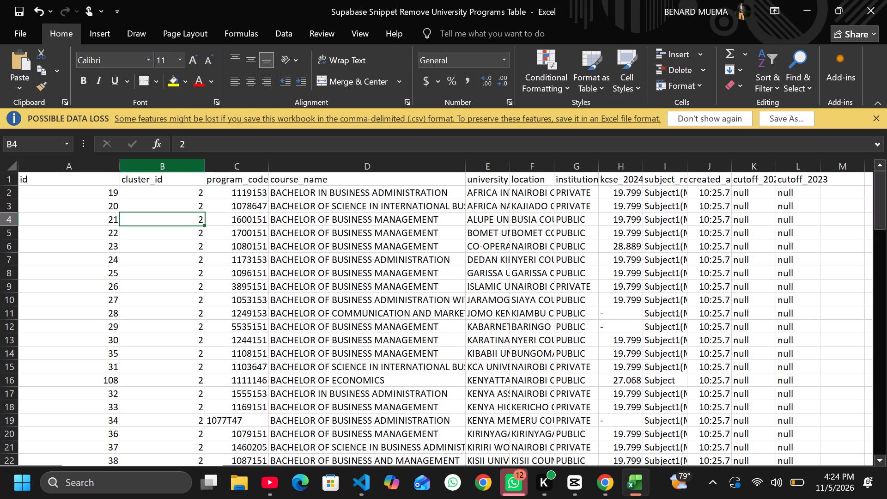
drag(205, 167, 238, 171)
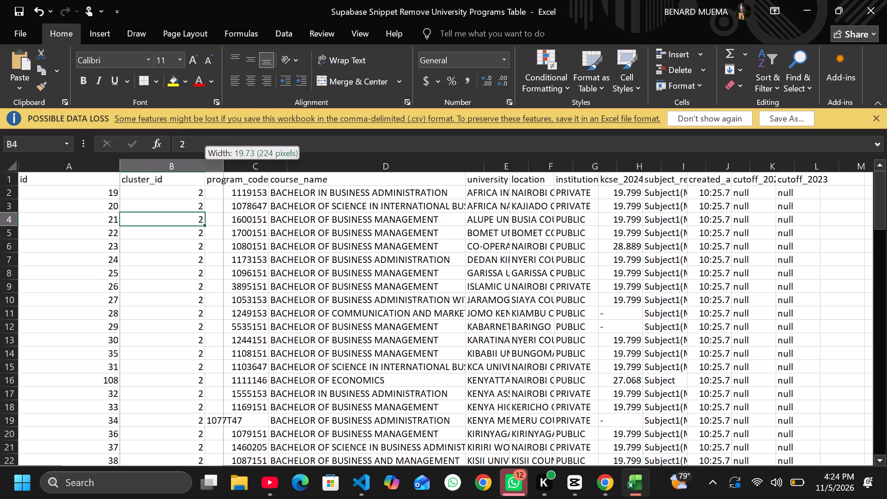
drag(238, 171, 238, 171)
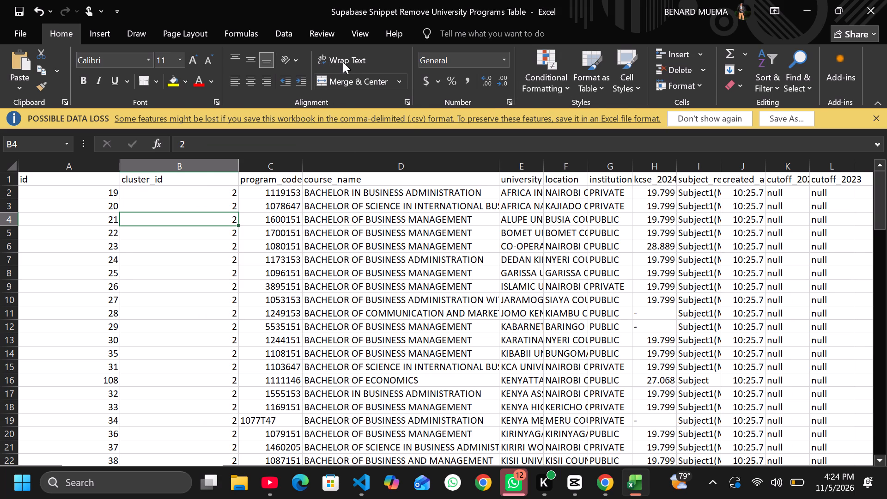
Create a PivotTable from the range A1:L101 and place it on a new worksheet.
click(99, 33)
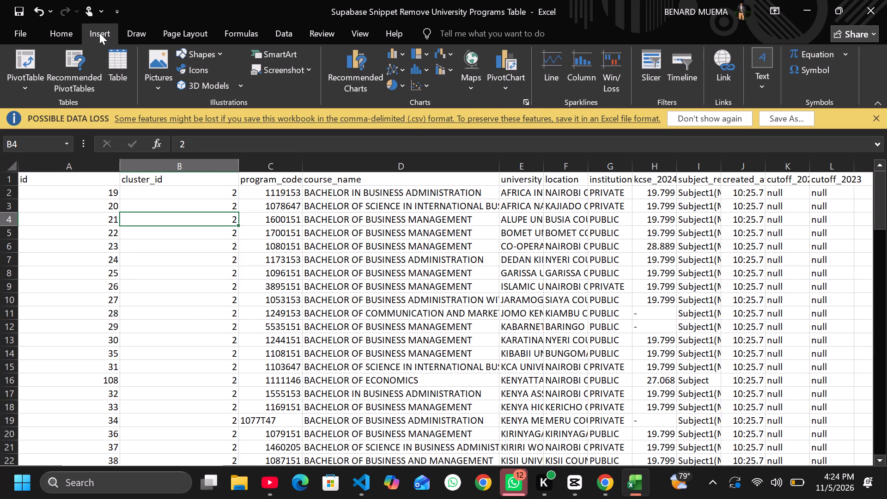
click(24, 65)
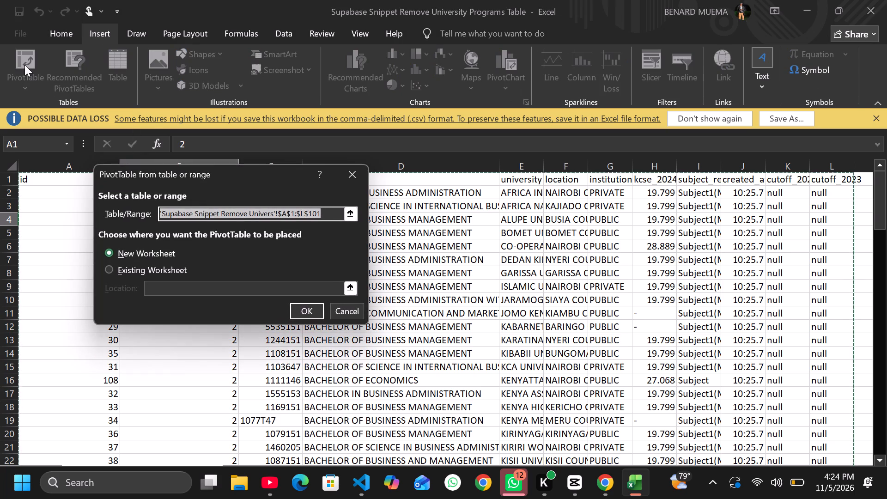
click(107, 270)
click(302, 312)
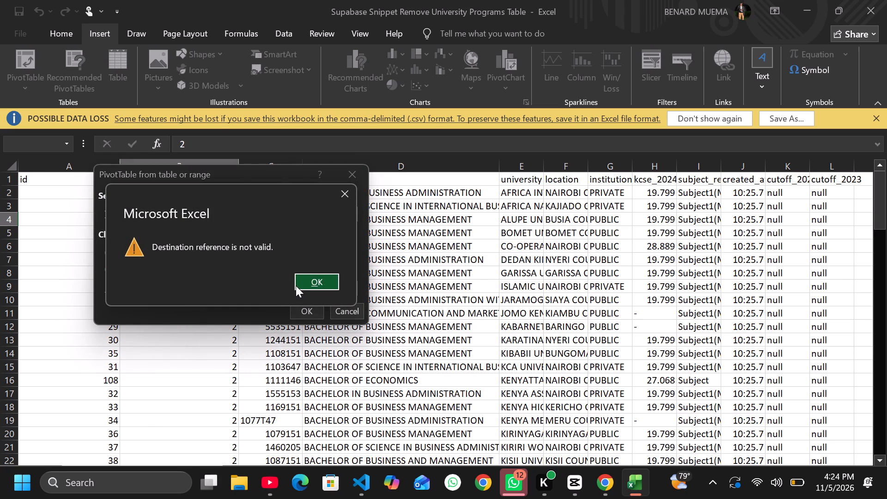
click(314, 283)
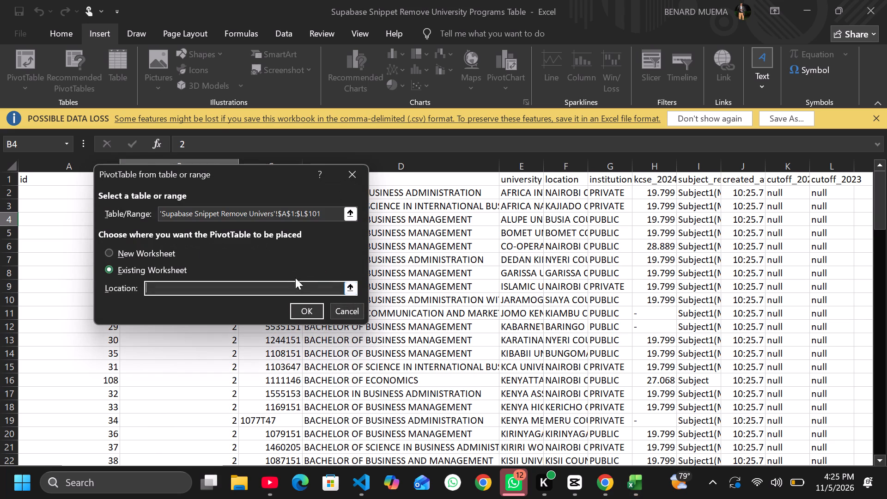
click(111, 250)
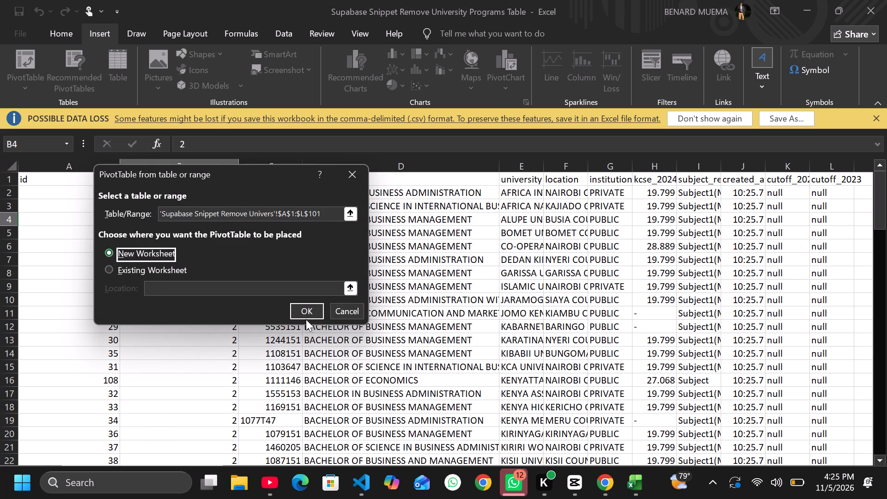
click(303, 311)
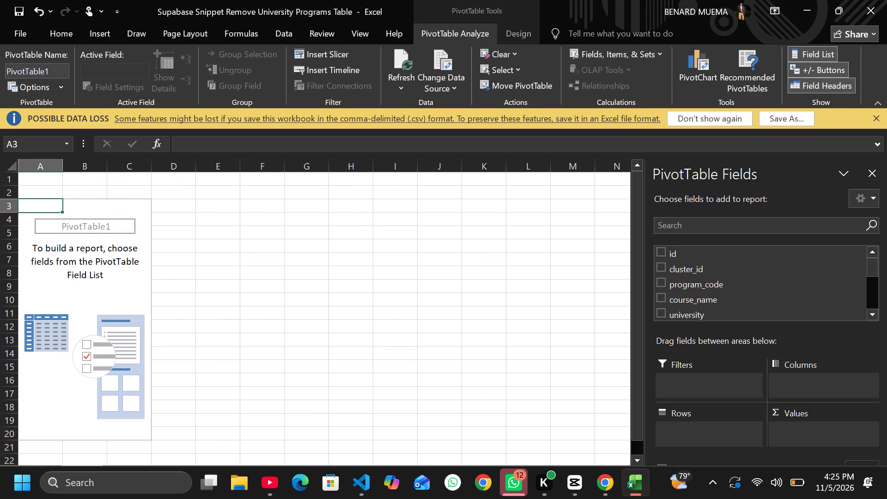
Add the id, cluster_id, program_code, course_name and university fields to the PivotTable.
click(101, 230)
click(102, 222)
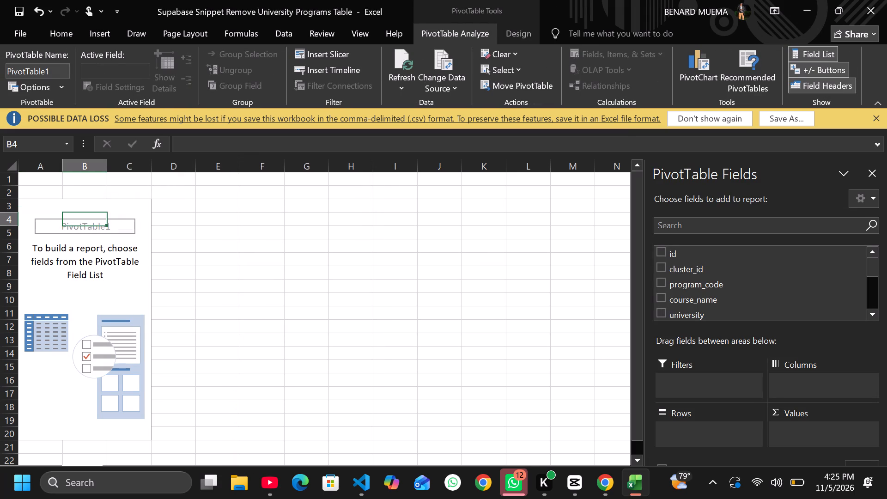
click(100, 230)
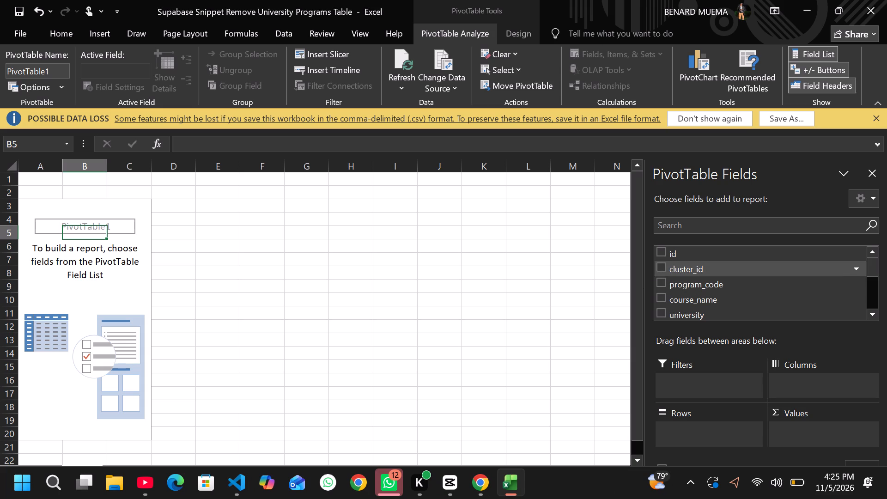
click(667, 256)
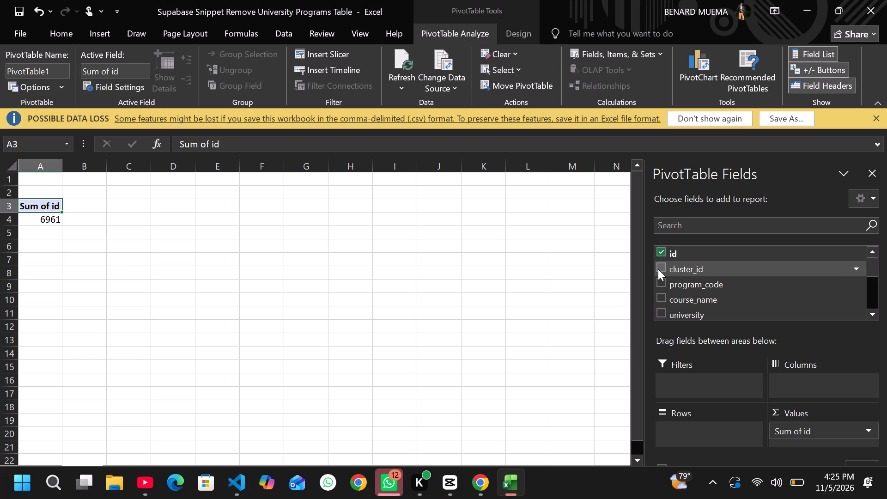
click(658, 269)
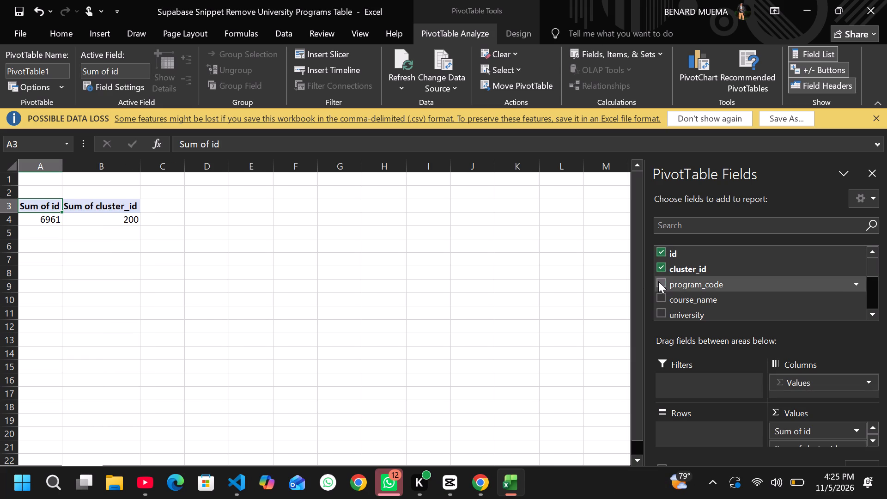
click(658, 281)
click(662, 298)
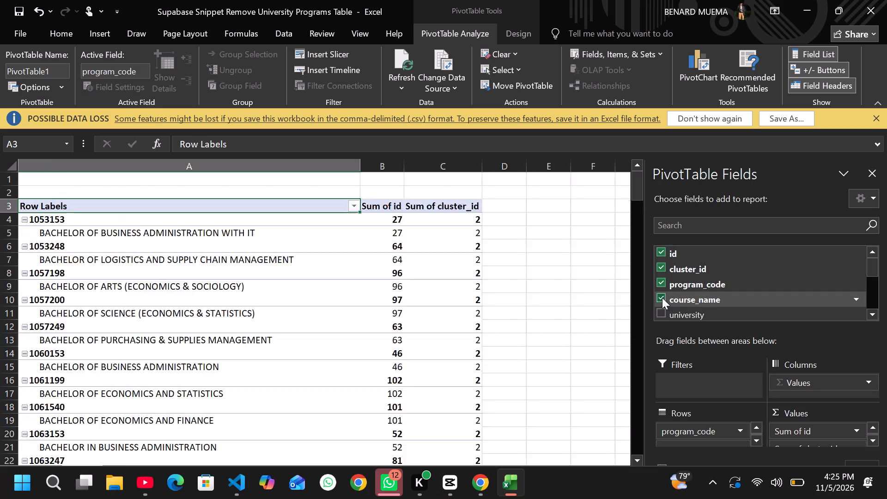
click(663, 314)
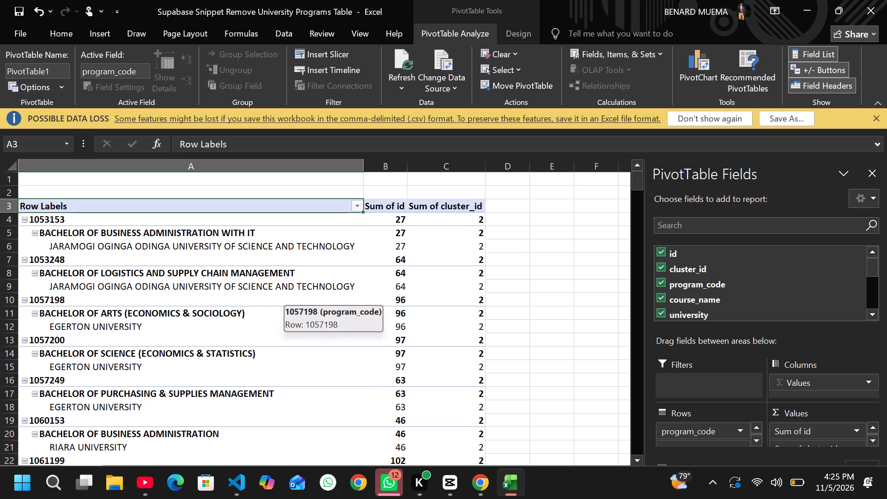
Look through the PivotTable's rows of program codes, course names and universities.
scroll(734, 297, up, 2)
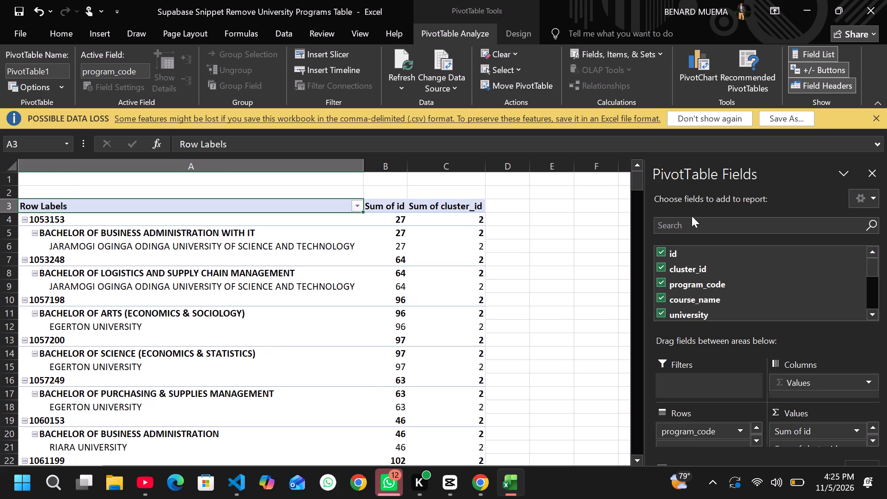
scroll(771, 331, down, 3)
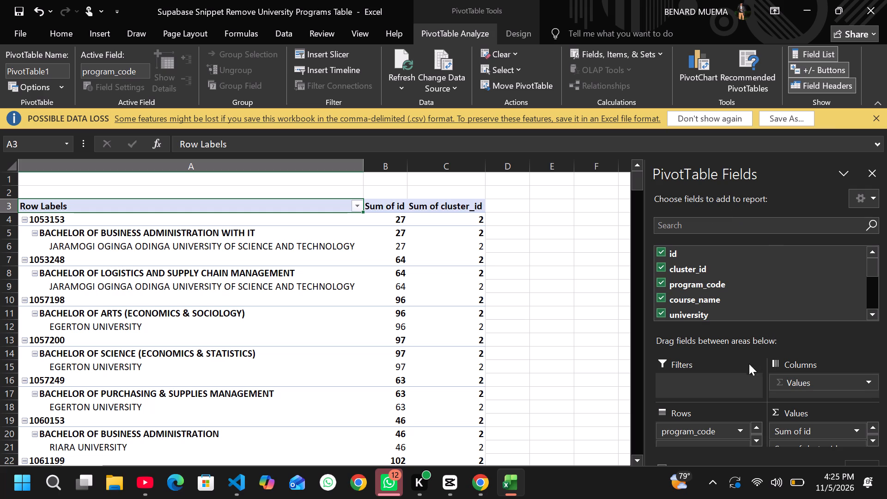
scroll(344, 382, down, 4)
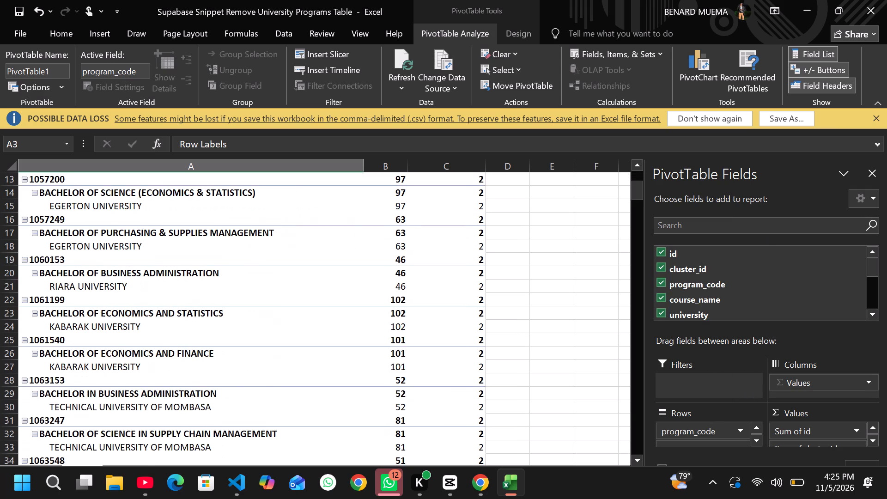
scroll(344, 382, down, 3)
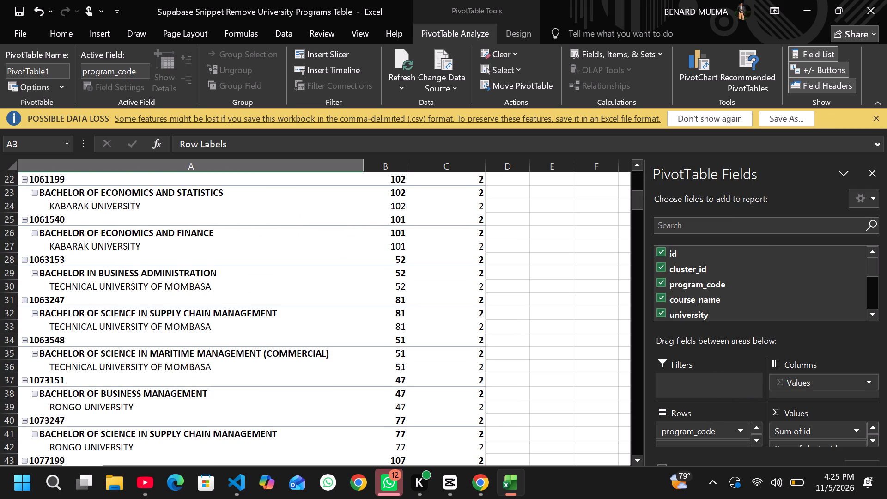
scroll(443, 335, up, 3)
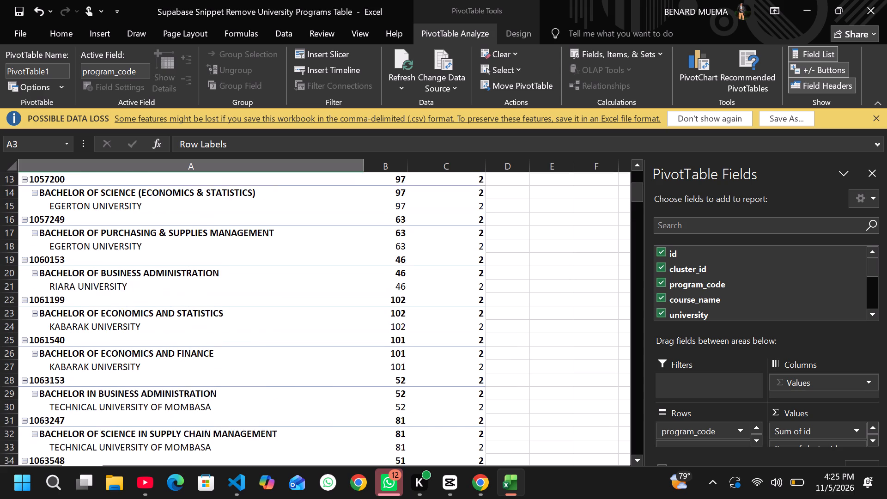
scroll(443, 335, up, 10)
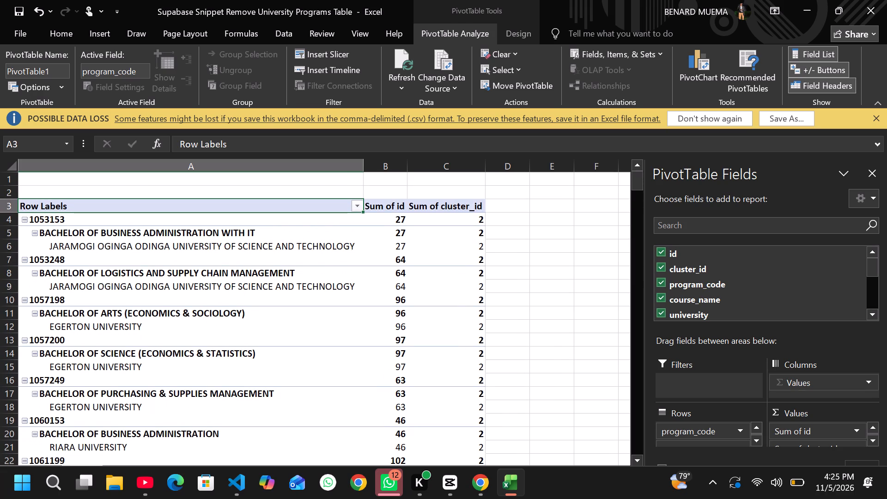
Remove and re-add cluster_id, id and program_code so cluster_id precedes id in the values and program_code is nested below university.
click(659, 271)
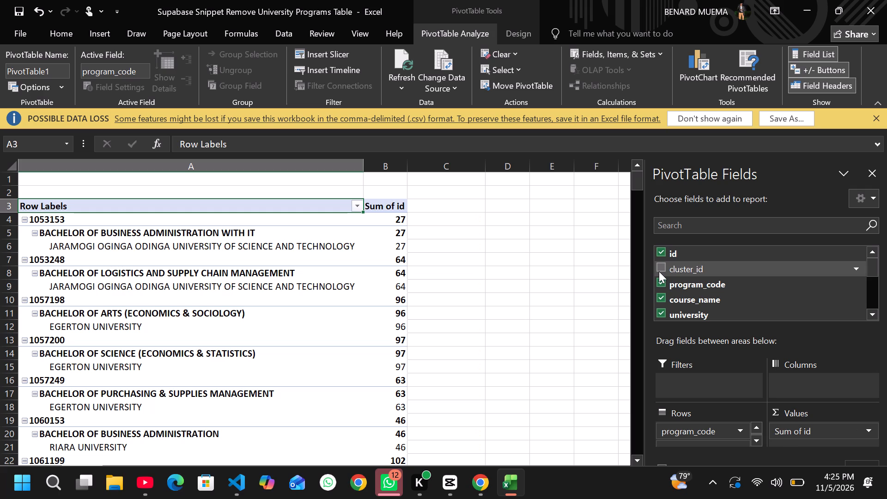
click(659, 271)
click(656, 251)
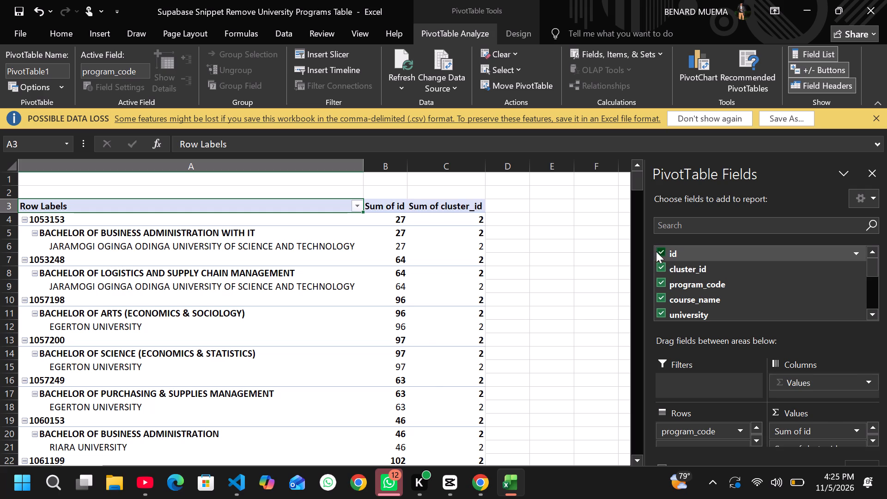
click(656, 251)
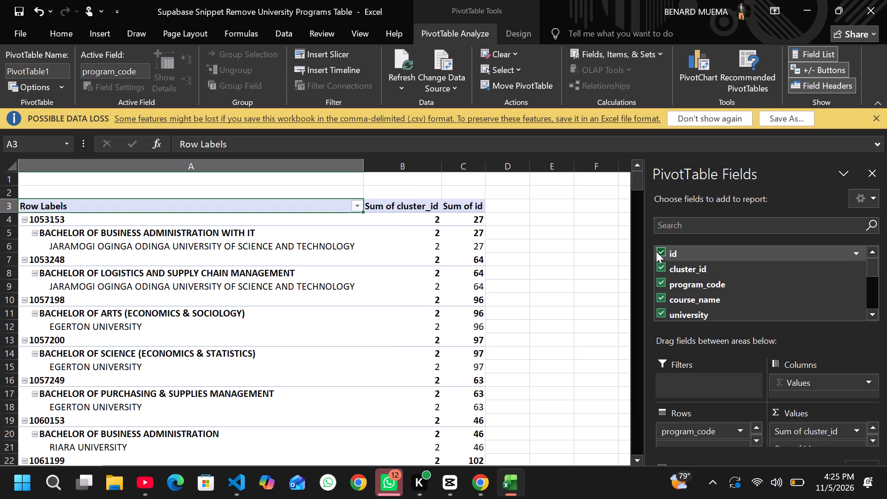
click(662, 285)
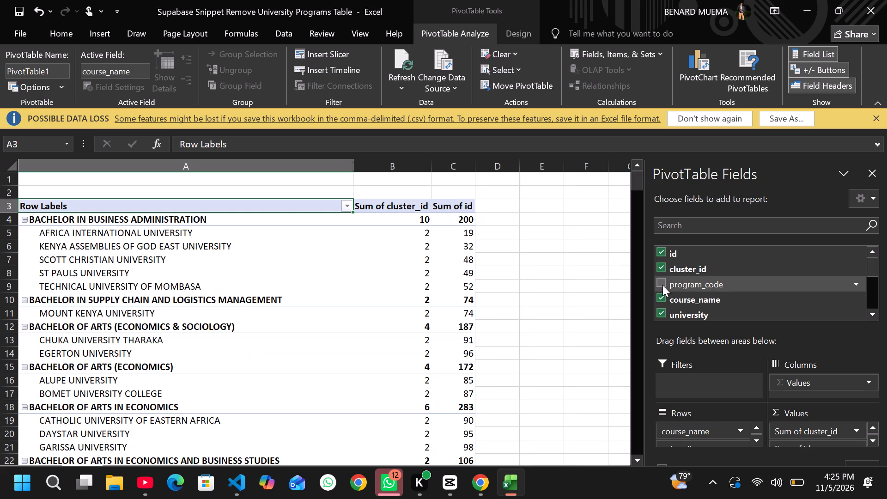
click(662, 285)
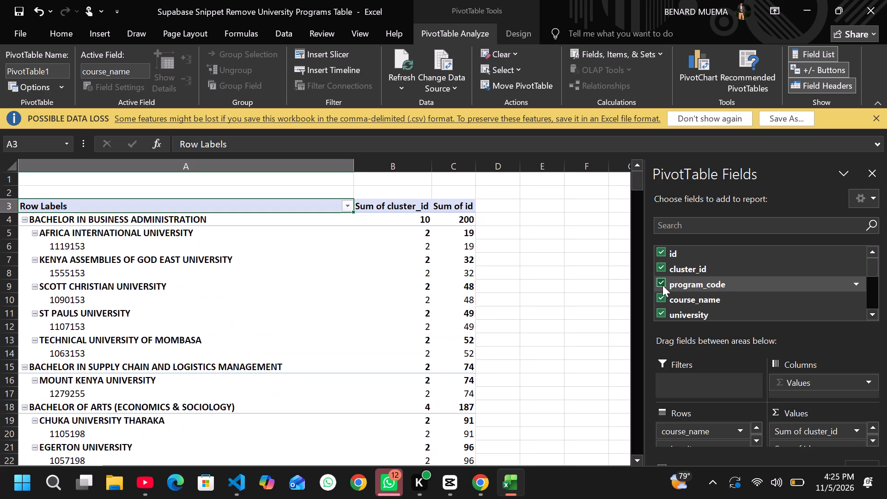
Add the location, institution_type, kcse_2024_cutoff, subject_requirements, created_at, cutoff_2025 and cutoff_2023 fields to the PivotTable.
scroll(672, 301, down, 1)
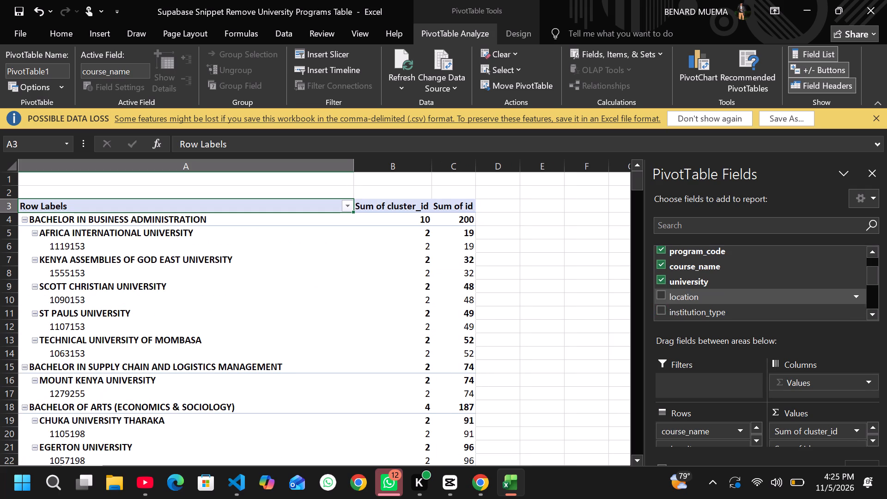
click(664, 293)
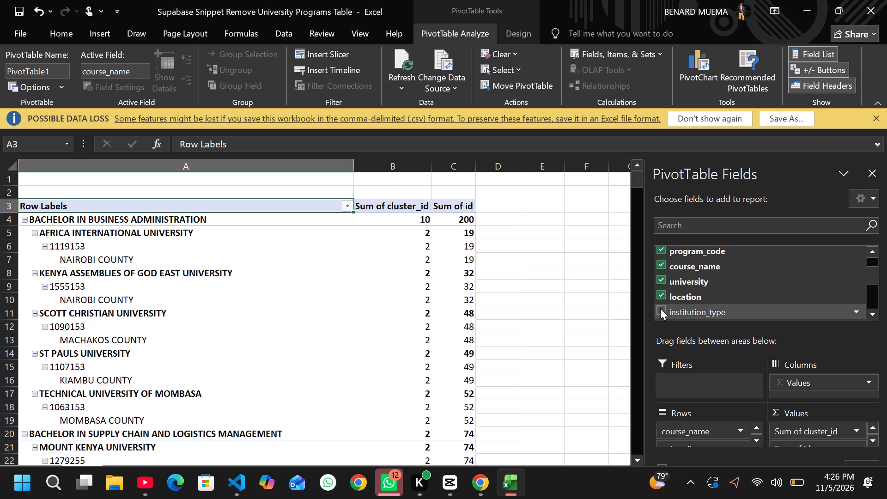
scroll(660, 308, down, 2)
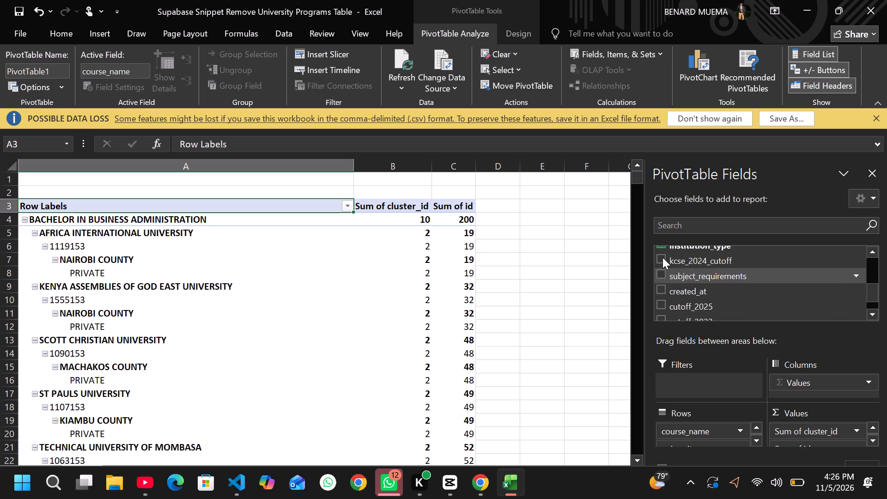
click(662, 257)
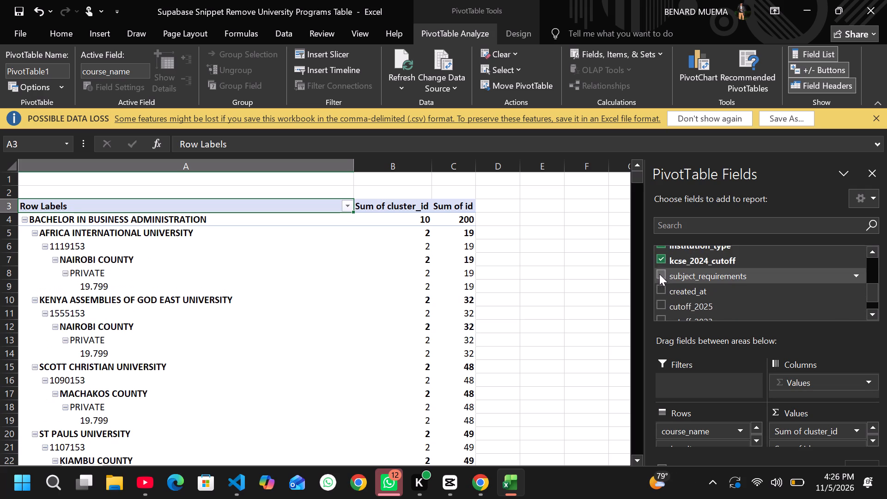
click(658, 276)
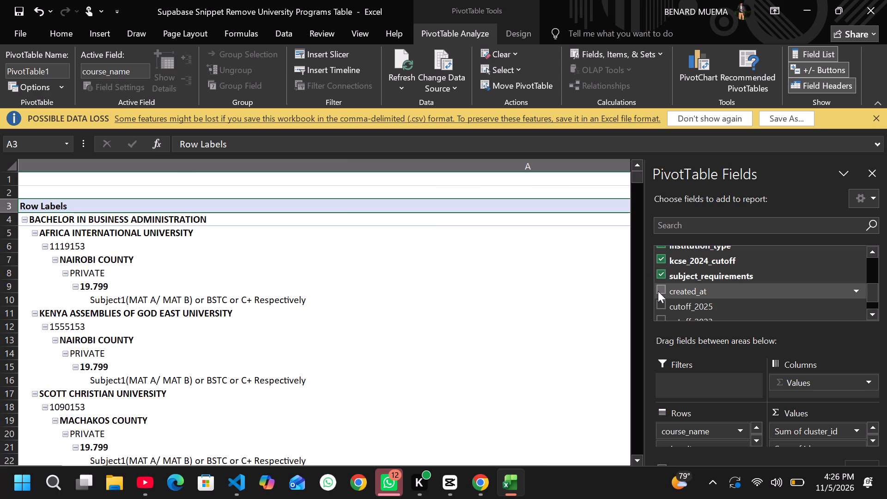
click(659, 289)
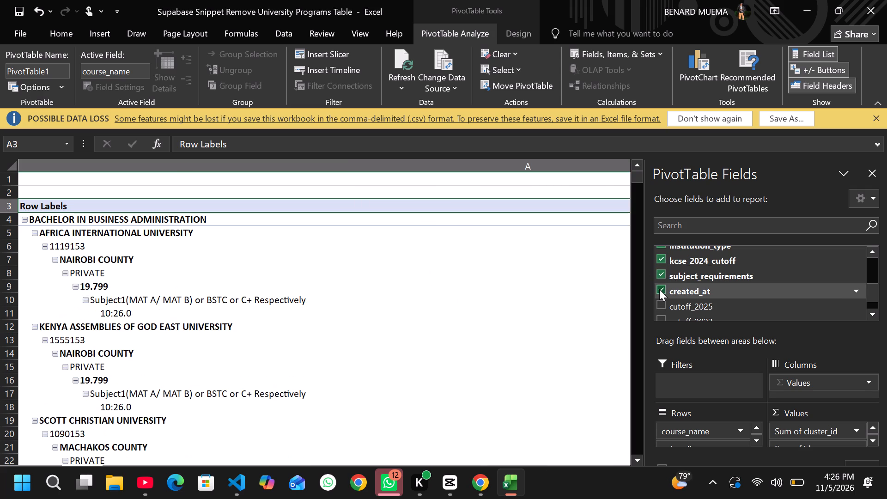
click(659, 306)
scroll(660, 305, down, 1)
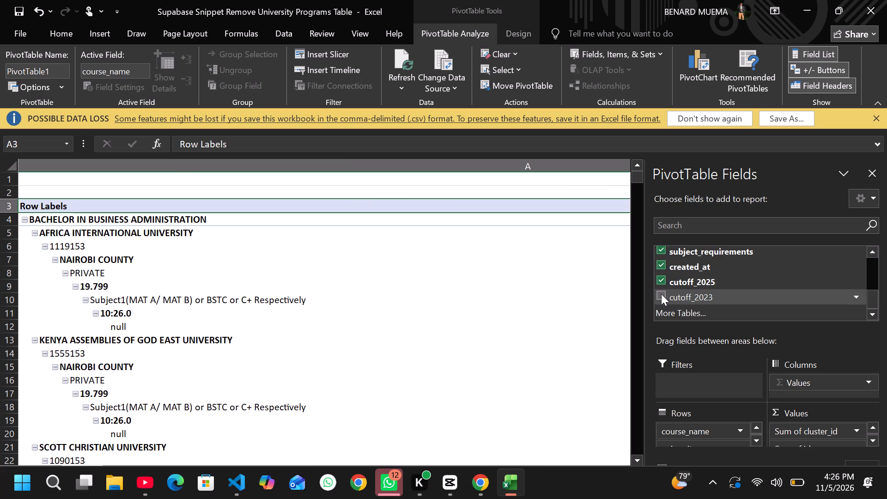
click(659, 295)
scroll(659, 295, down, 1)
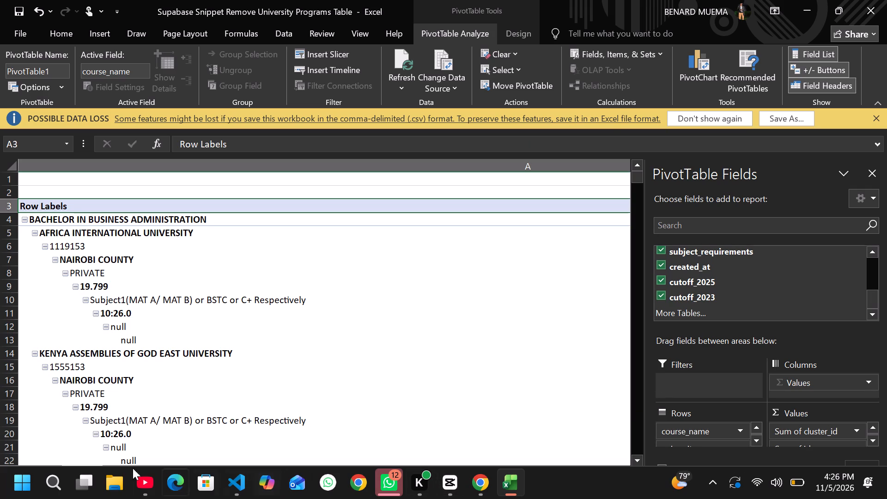
Switch to YouTube, play the video "Barnaba Ft Rayvanny - Mzuri (Official Video)", skip its ad and return to Excel.
click(138, 491)
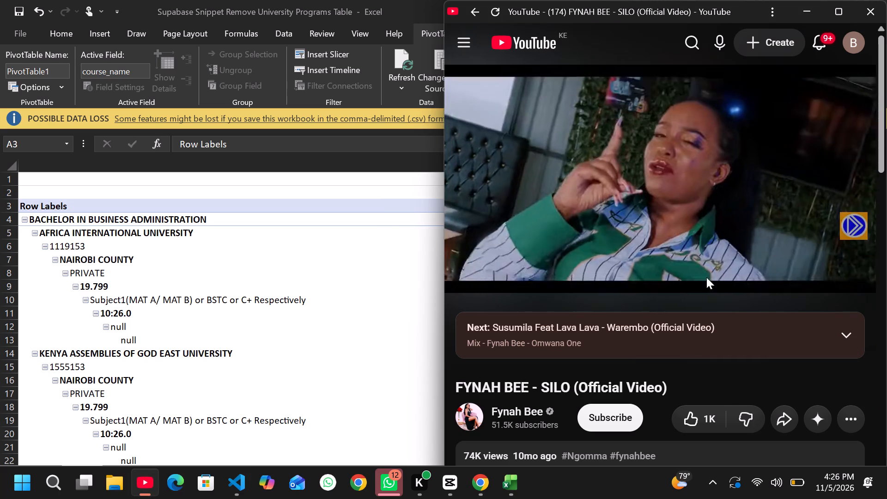
scroll(706, 277, down, 6)
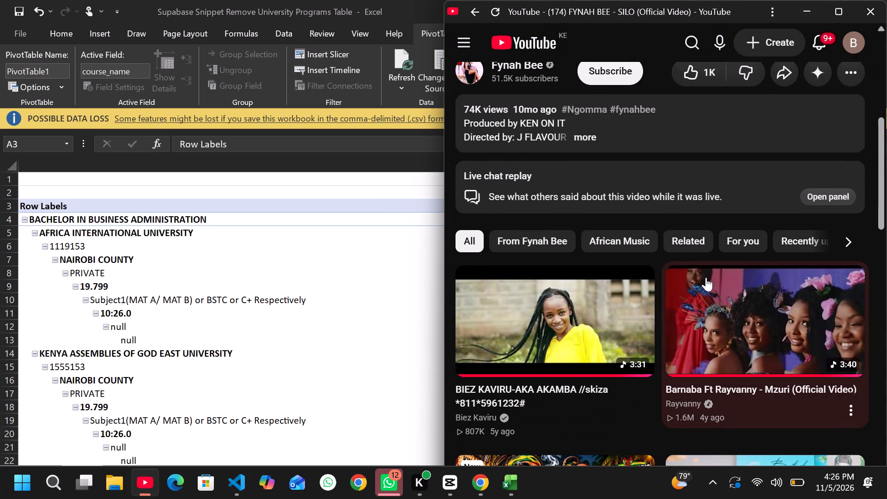
scroll(706, 277, down, 1)
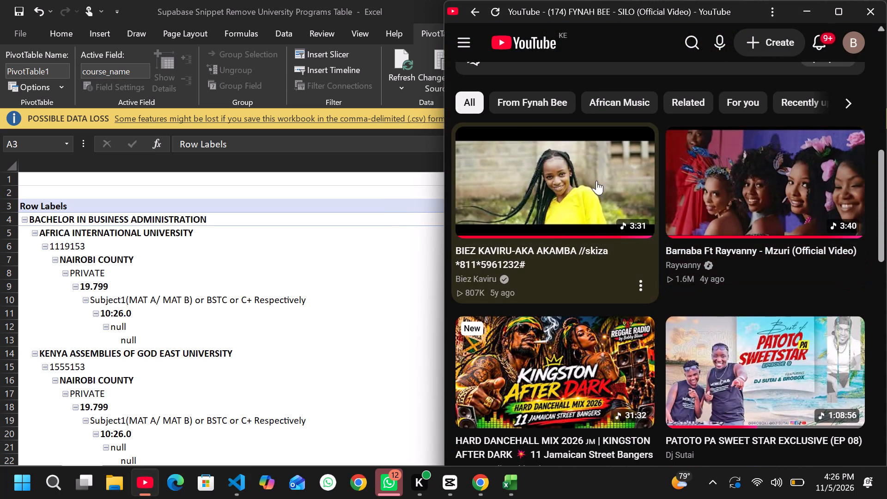
click(708, 223)
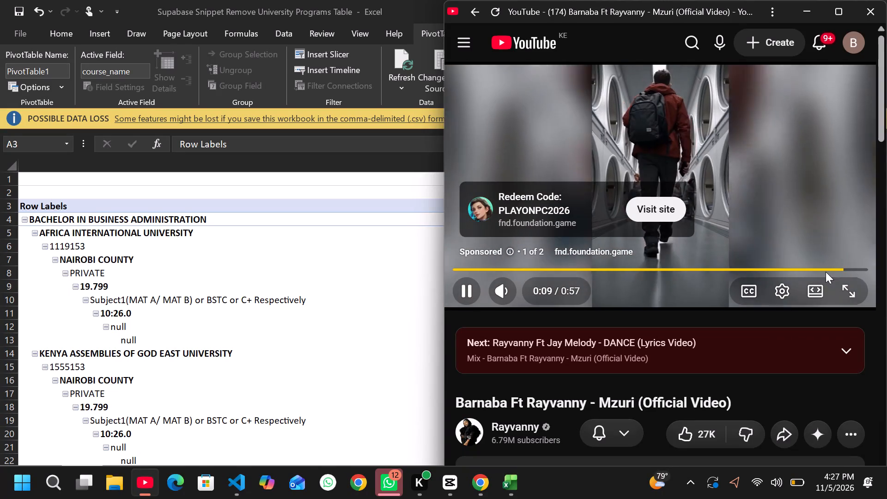
click(829, 243)
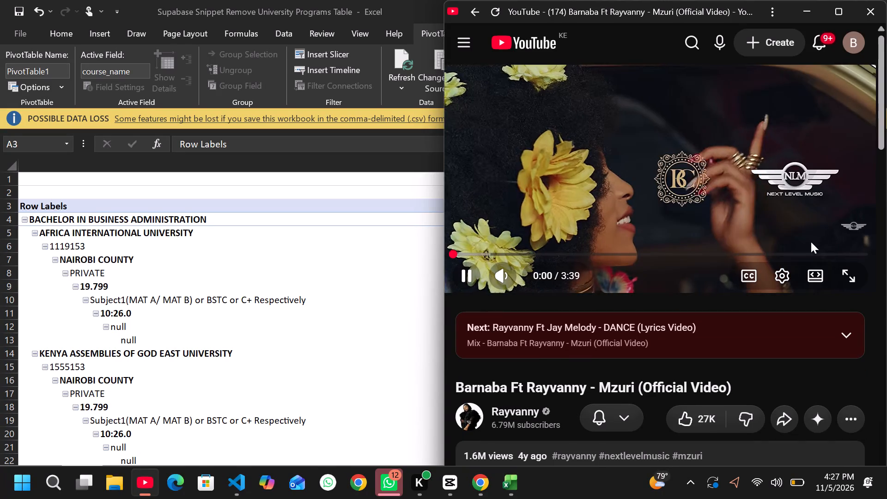
click(808, 13)
Look through the PivotTable's nested rows of courses, universities, locations, cutoffs and subject requirements.
scroll(466, 371, up, 3)
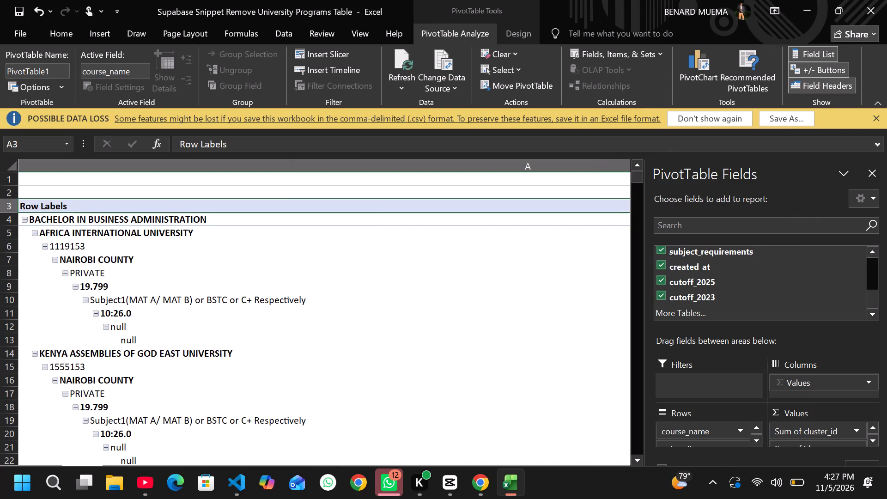
scroll(149, 267, up, 3)
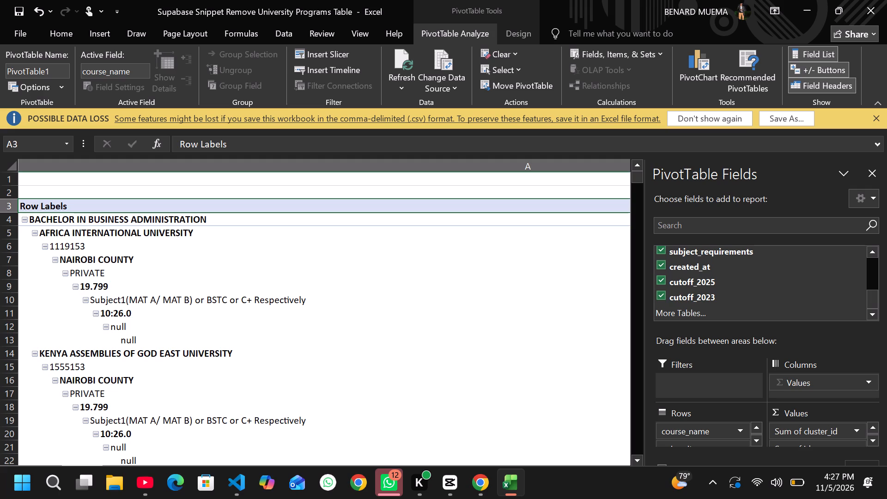
scroll(91, 251, down, 2)
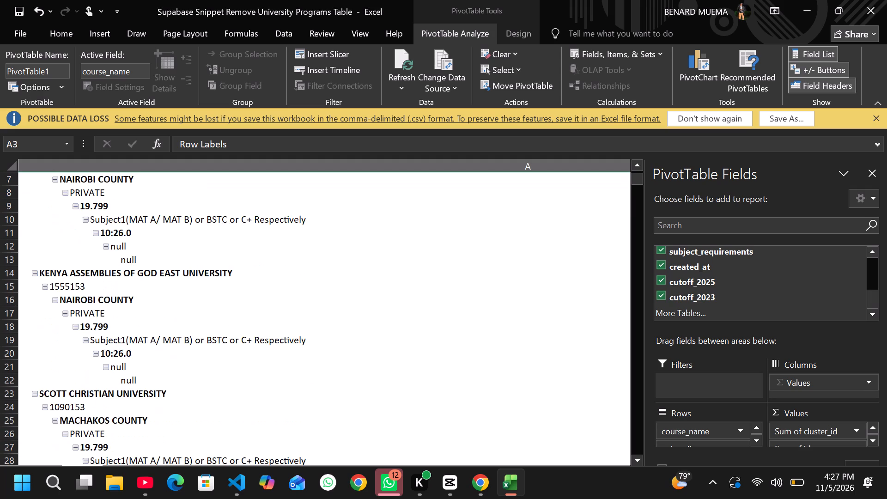
scroll(130, 303, down, 7)
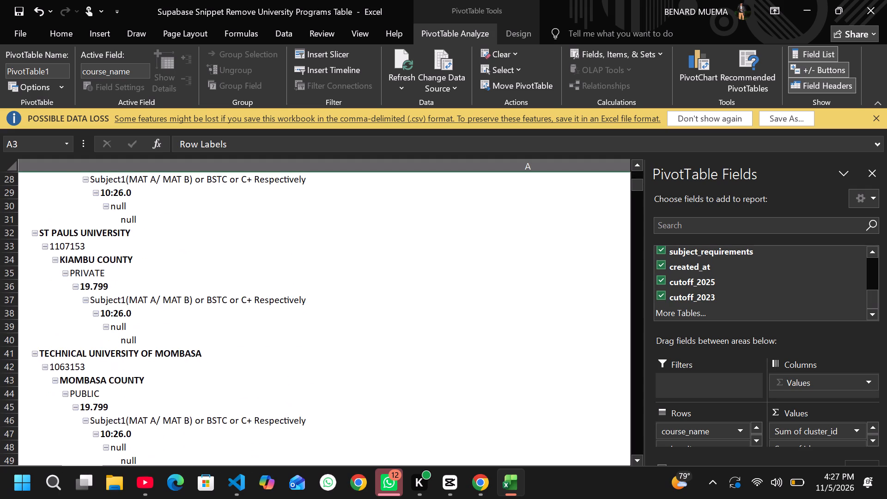
scroll(135, 308, down, 12)
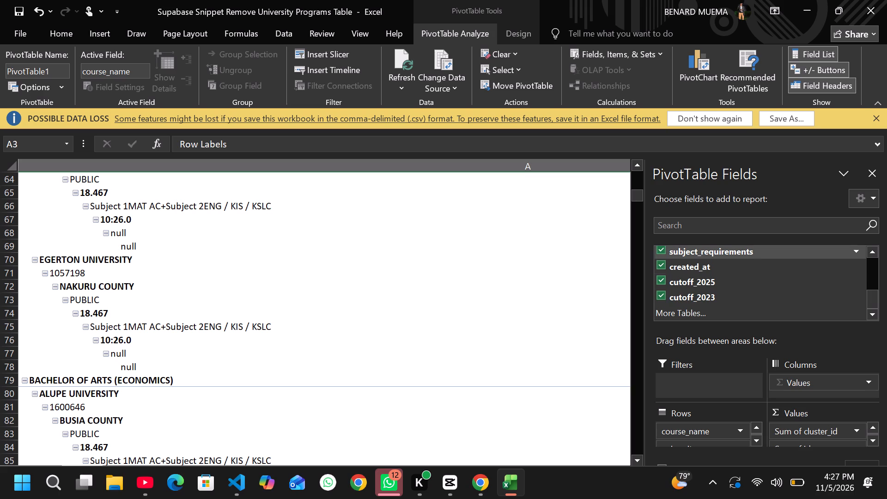
scroll(755, 290, down, 3)
scroll(769, 357, down, 4)
scroll(816, 357, down, 3)
scroll(805, 407, down, 5)
scroll(849, 422, down, 3)
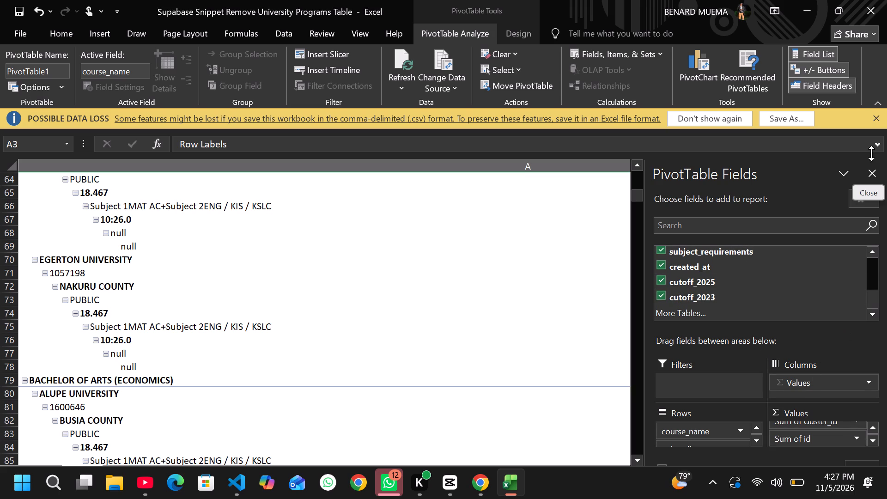
Close the PivotTable field list and look further down the rows of courses and universities.
click(870, 175)
scroll(498, 315, down, 3)
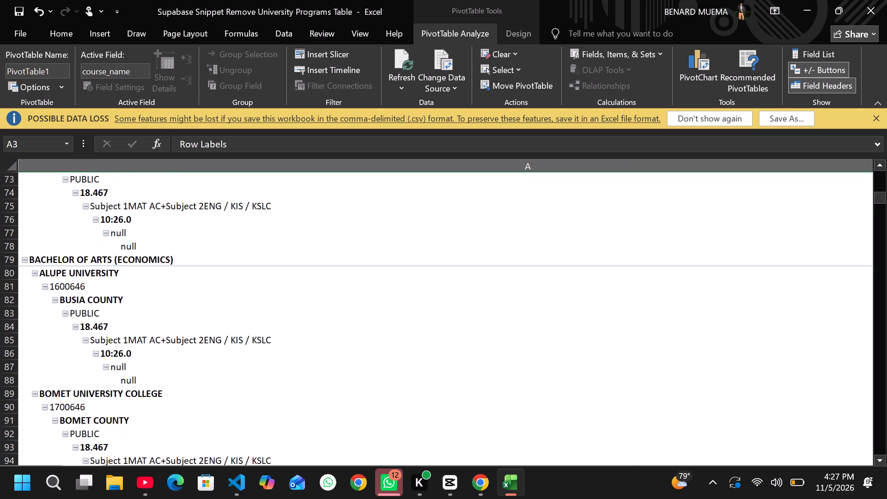
scroll(416, 322, down, 14)
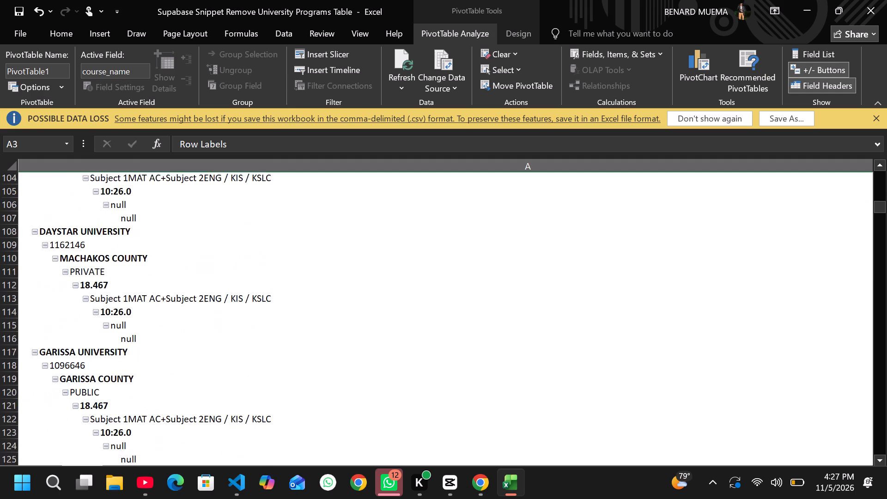
scroll(416, 322, down, 1)
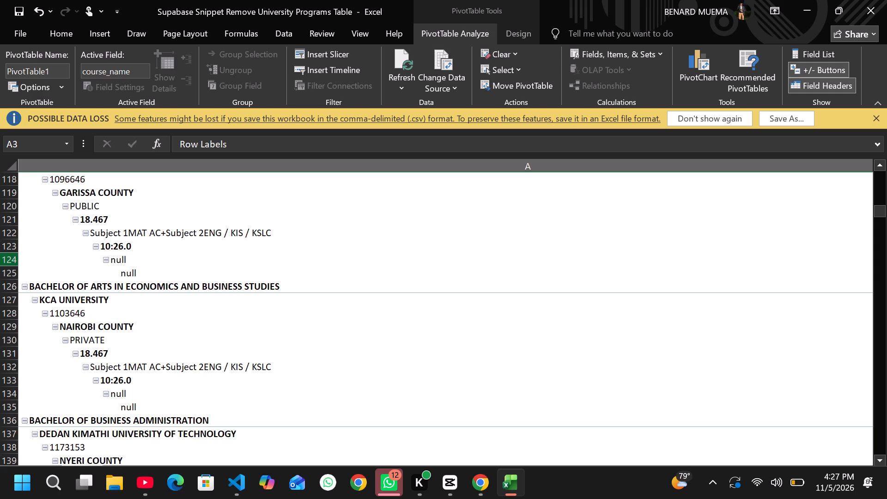
Save the workbook as pivot in .xlsx format in the OneDrive Documents folder.
click(782, 118)
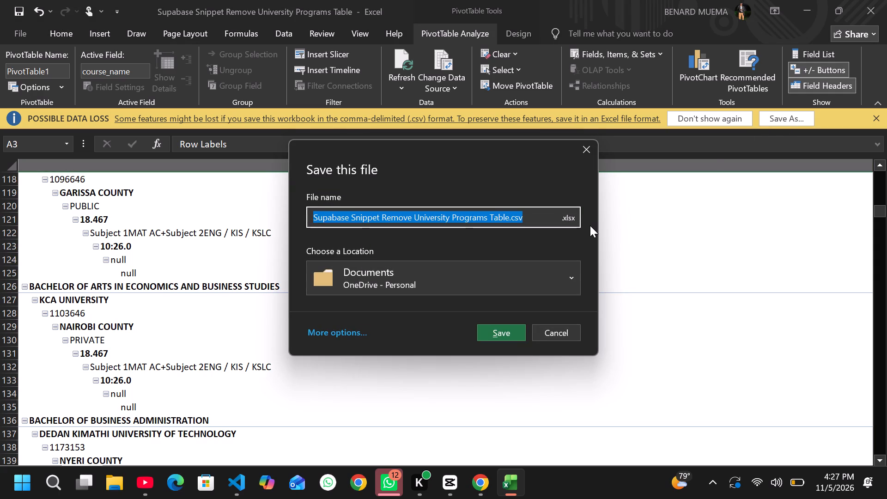
click(542, 213)
key(BackSpace)
key(BackSpace)
key(BackSpace)
key(BackSpace)
key(BackSpace)
key(BackSpace)
key(BackSpace)
key(BackSpace)
key(BackSpace)
key(BackSpace)
key(BackSpace)
key(BackSpace)
key(BackSpace)
key(BackSpace)
key(BackSpace)
key(BackSpace)
key(BackSpace)
key(BackSpace)
key(BackSpace)
key(BackSpace)
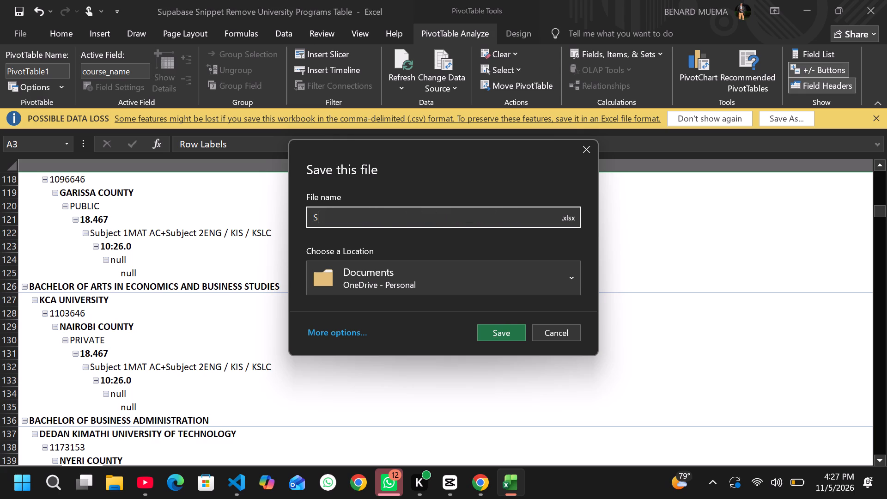
text(pivot)
click(569, 220)
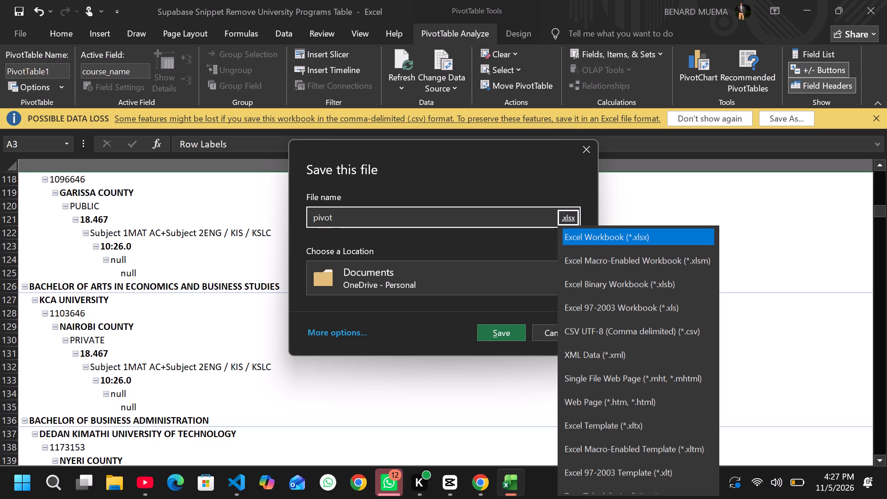
click(491, 212)
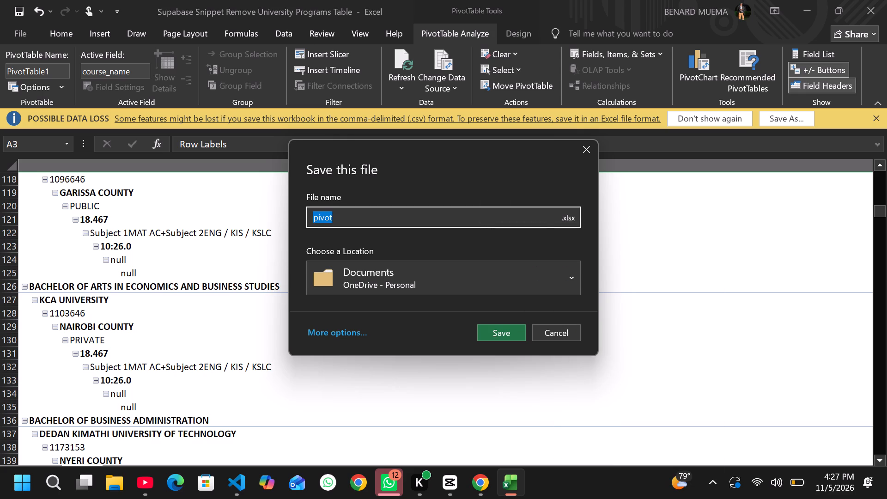
click(497, 339)
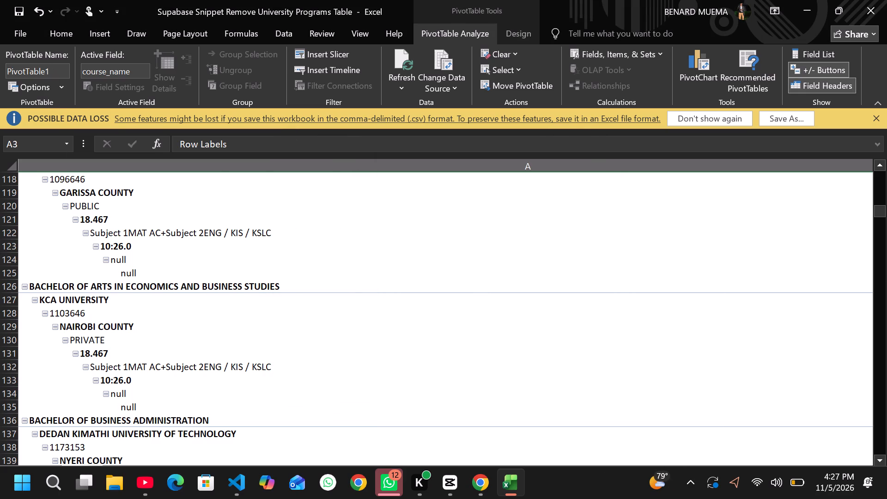
Turn off the PivotTable's Generate GetPivotData option.
scroll(54, 149, up, 3)
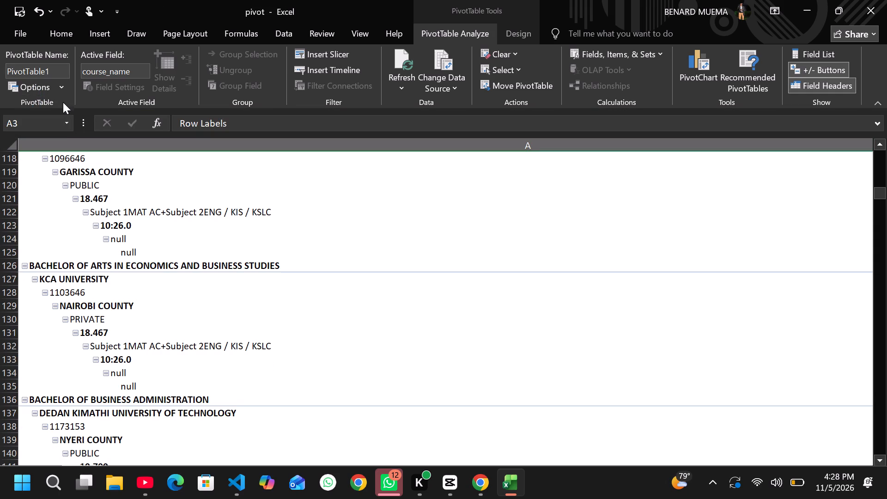
click(61, 89)
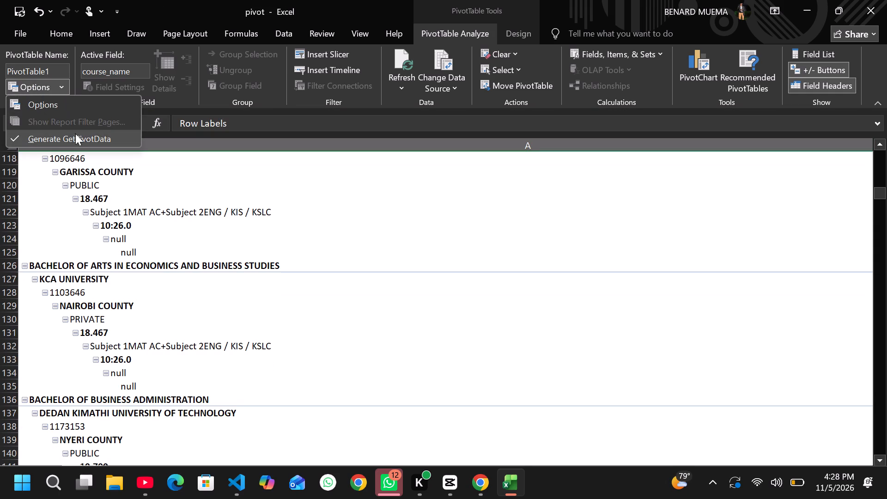
click(77, 139)
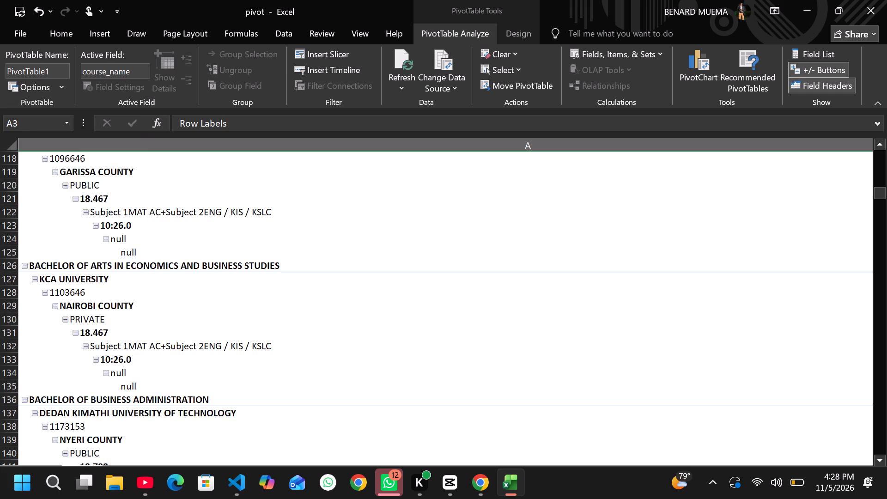
Look back through the PivotTable's course and university rows up to the first row of the sheet.
scroll(119, 254, up, 10)
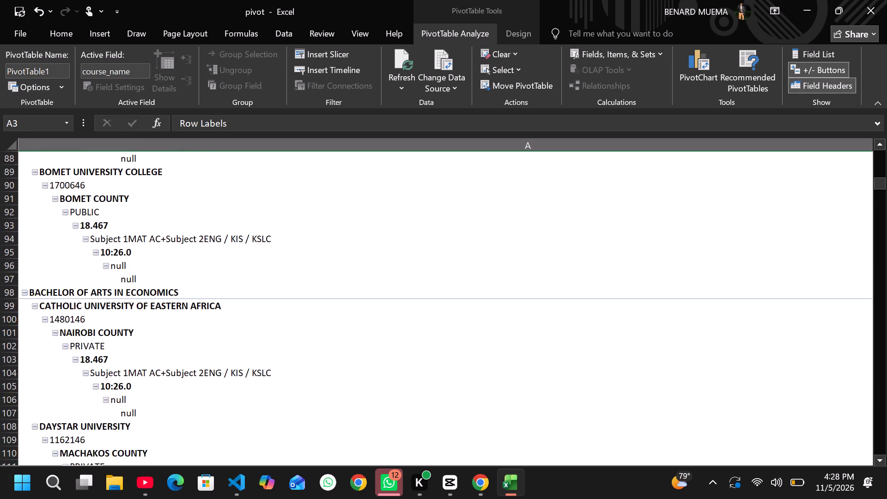
scroll(119, 254, up, 14)
scroll(120, 253, up, 7)
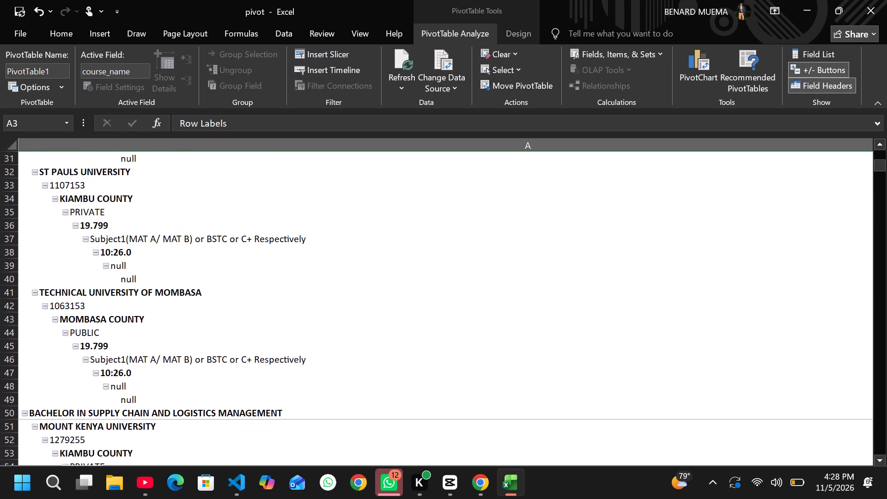
scroll(120, 252, up, 11)
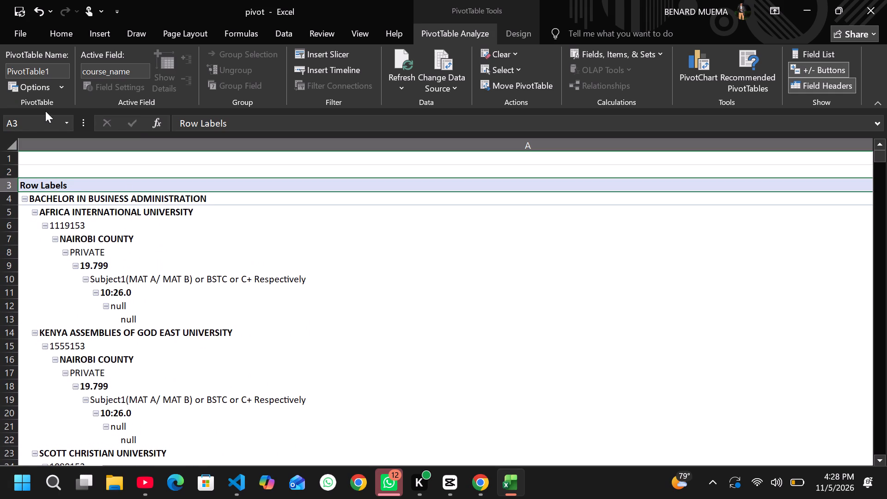
scroll(45, 111, up, 3)
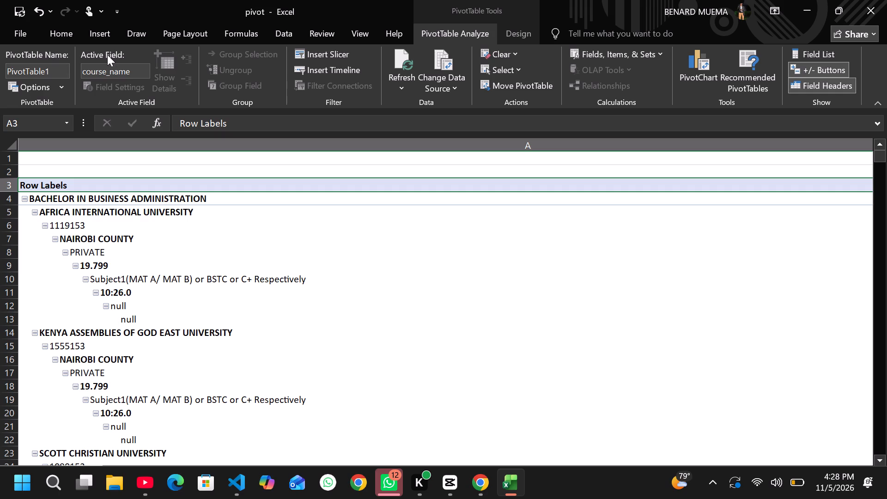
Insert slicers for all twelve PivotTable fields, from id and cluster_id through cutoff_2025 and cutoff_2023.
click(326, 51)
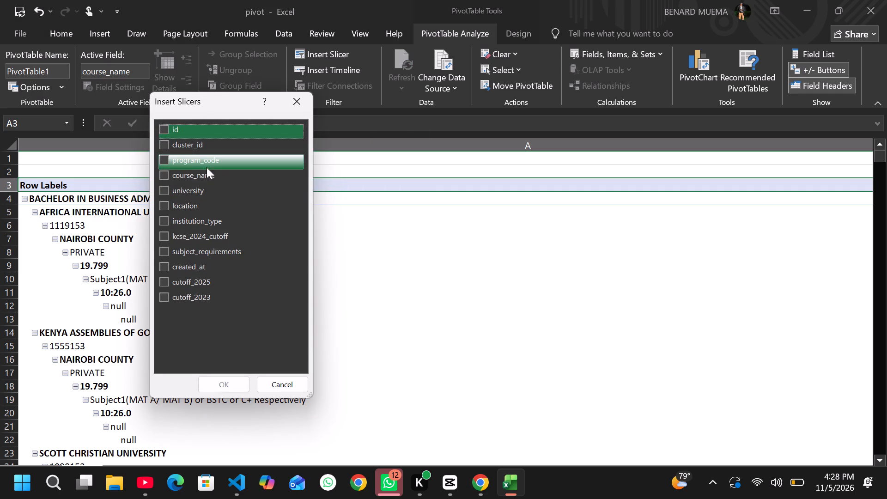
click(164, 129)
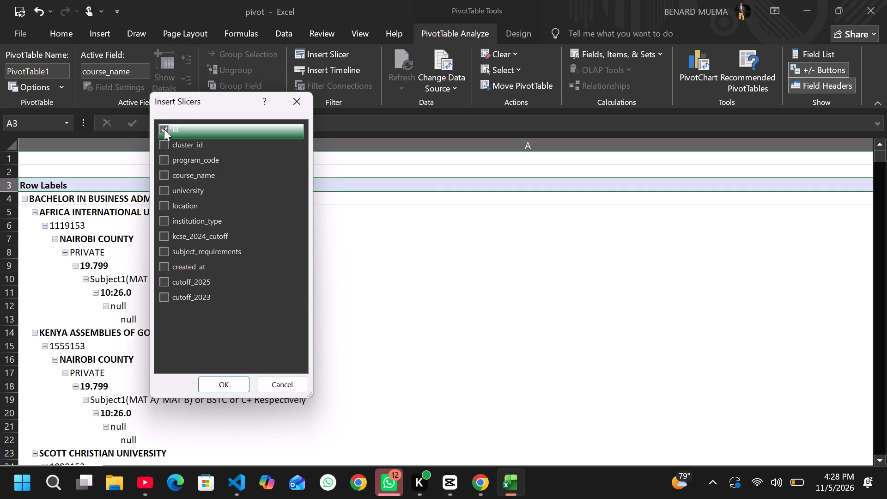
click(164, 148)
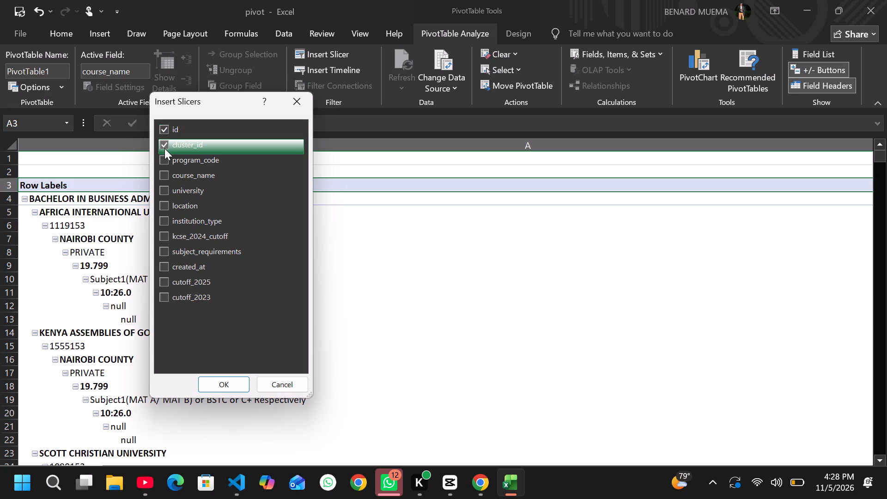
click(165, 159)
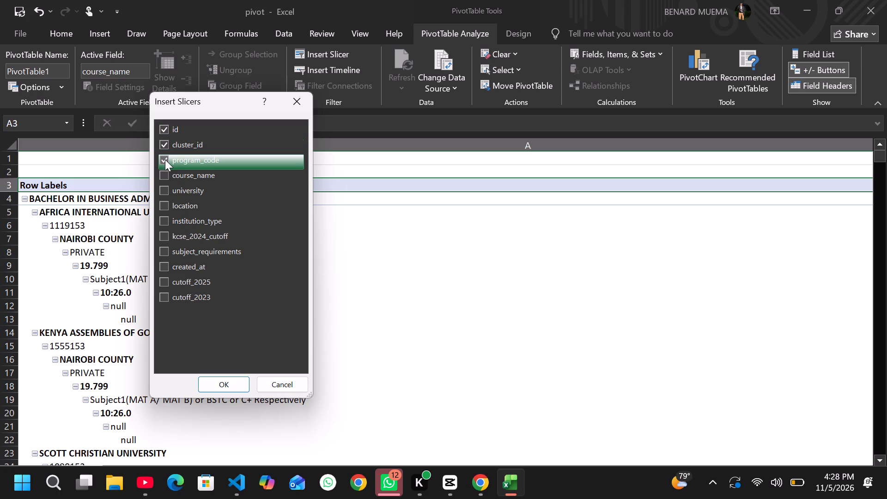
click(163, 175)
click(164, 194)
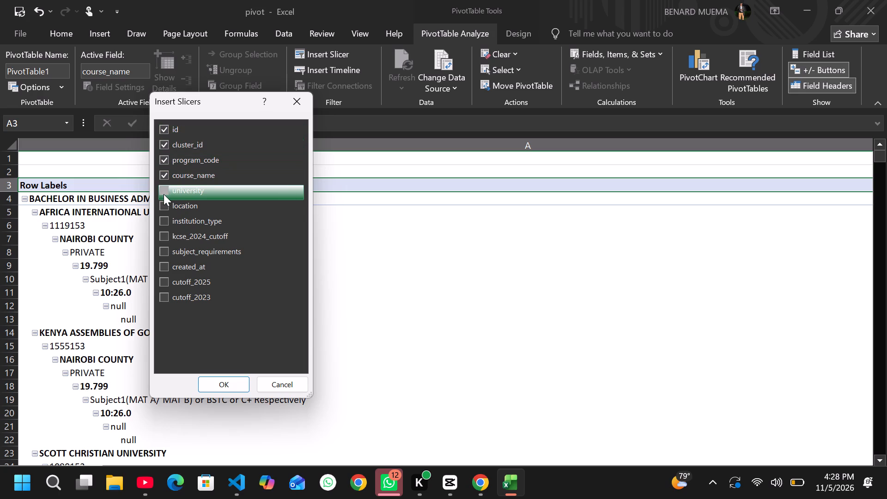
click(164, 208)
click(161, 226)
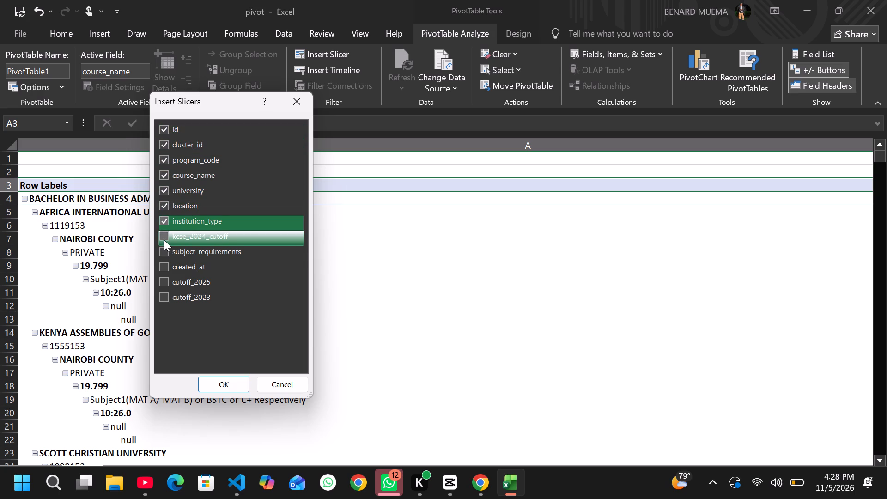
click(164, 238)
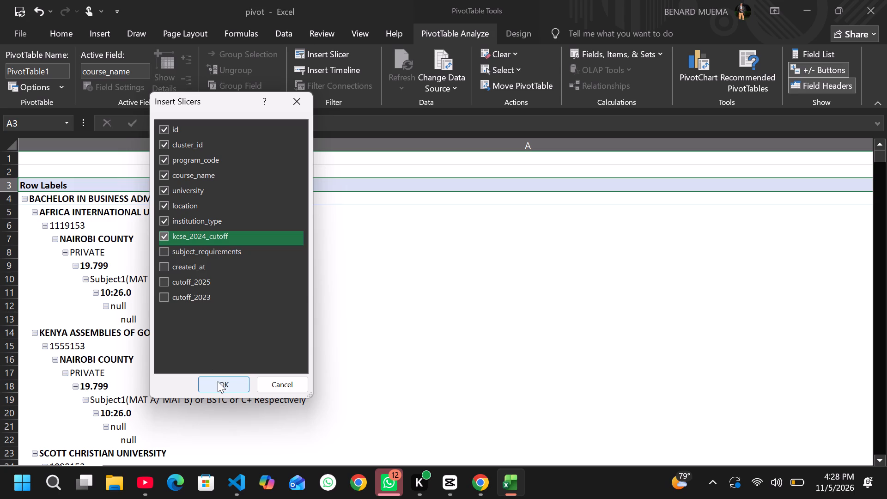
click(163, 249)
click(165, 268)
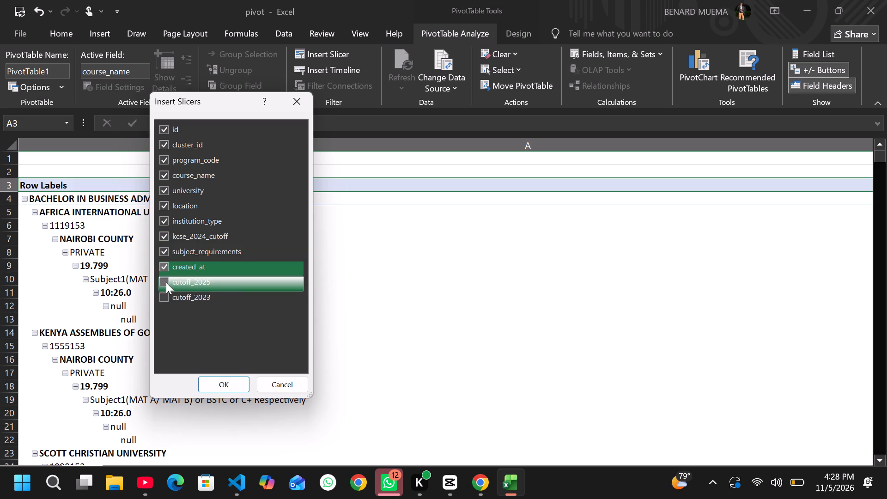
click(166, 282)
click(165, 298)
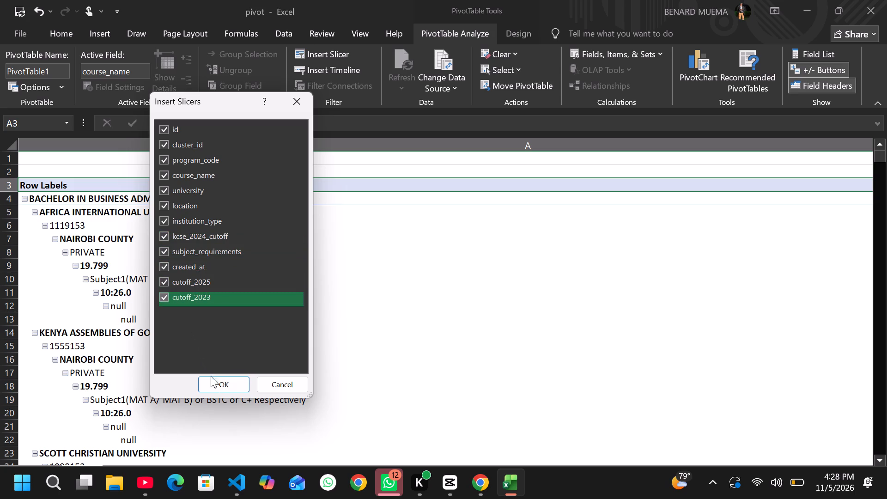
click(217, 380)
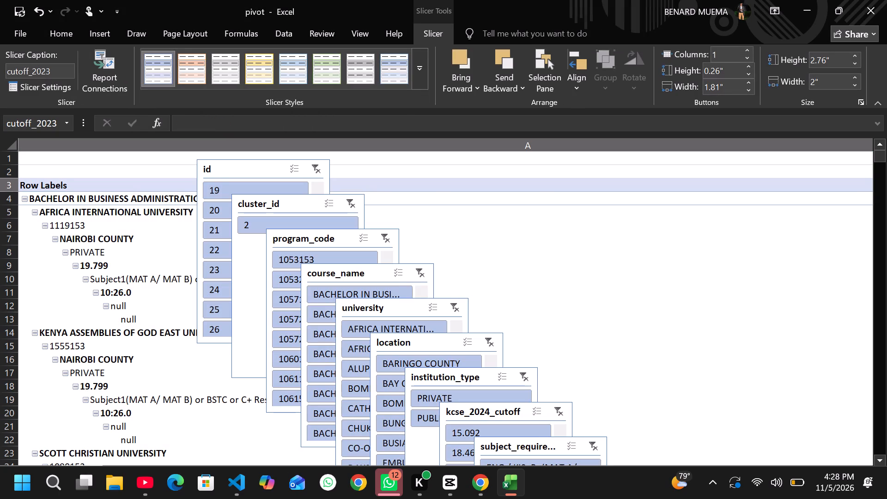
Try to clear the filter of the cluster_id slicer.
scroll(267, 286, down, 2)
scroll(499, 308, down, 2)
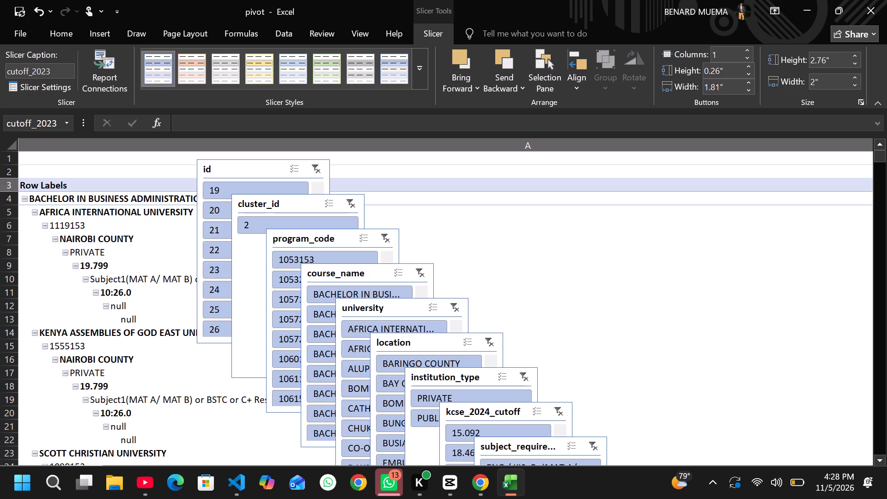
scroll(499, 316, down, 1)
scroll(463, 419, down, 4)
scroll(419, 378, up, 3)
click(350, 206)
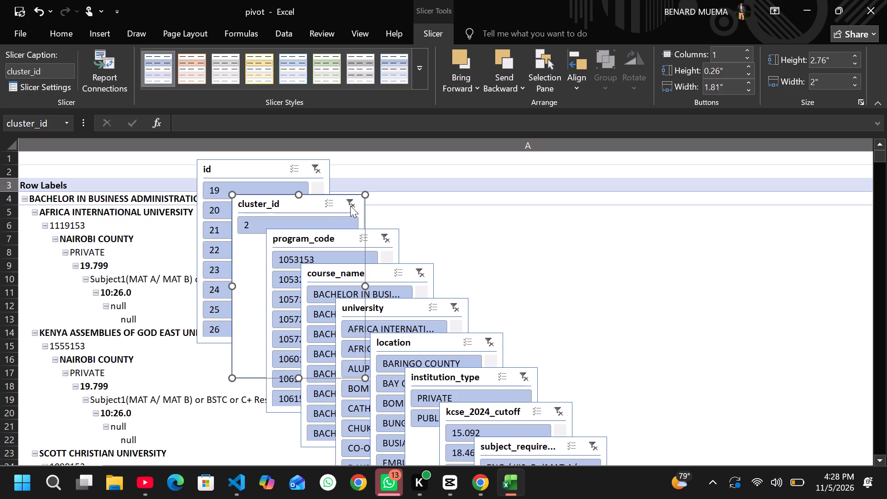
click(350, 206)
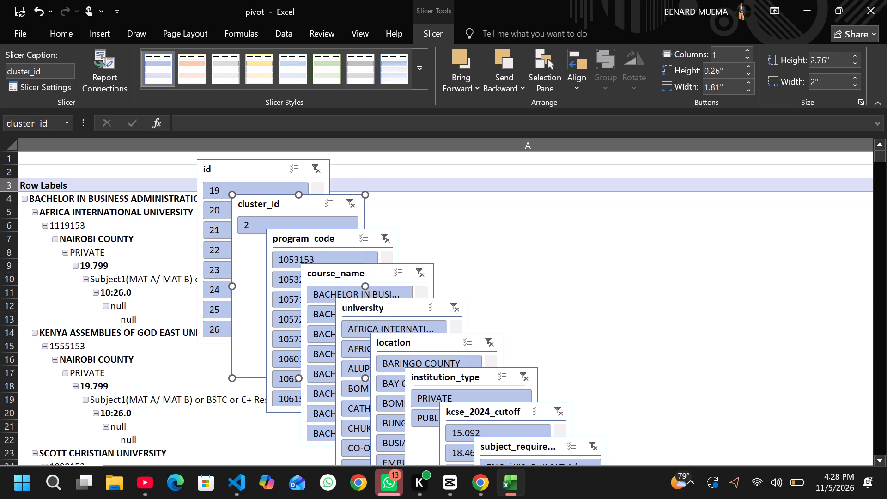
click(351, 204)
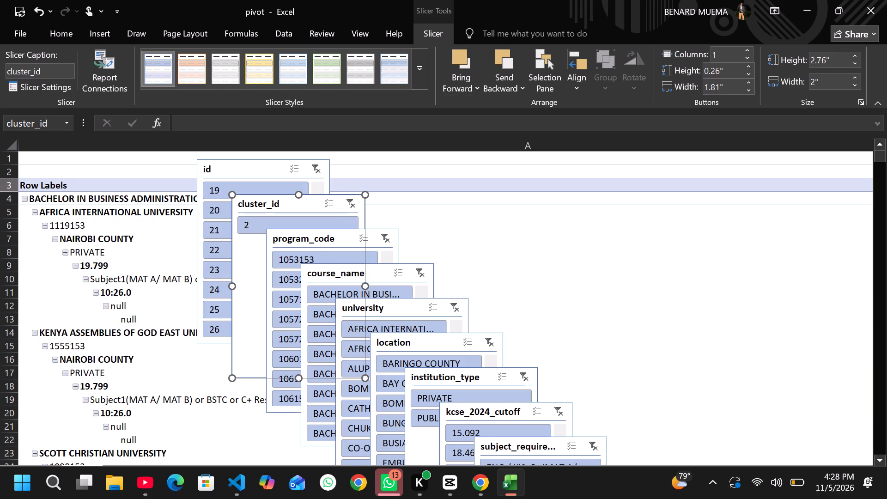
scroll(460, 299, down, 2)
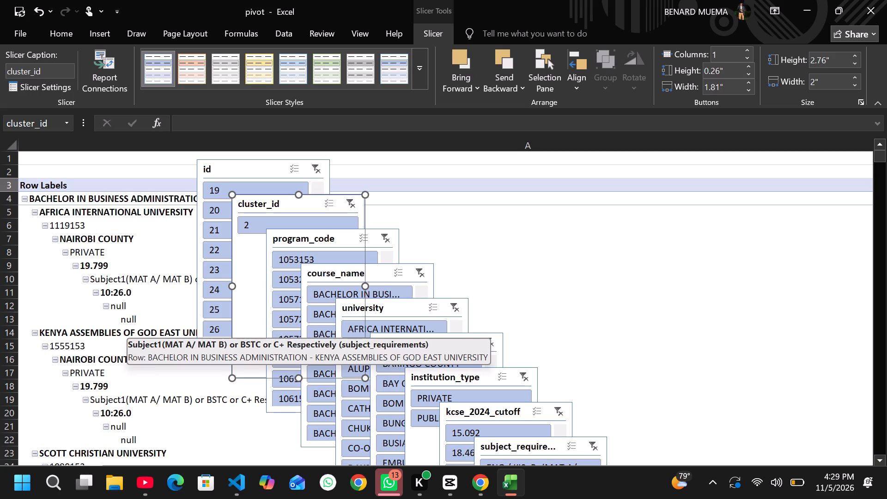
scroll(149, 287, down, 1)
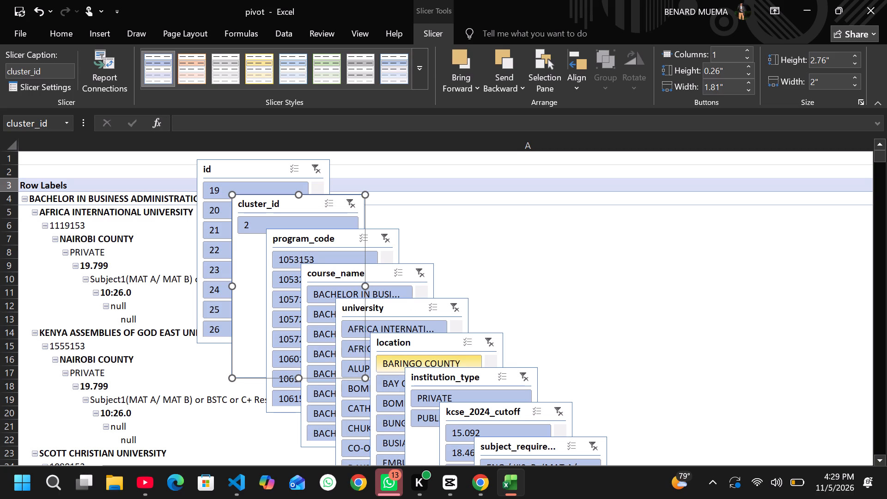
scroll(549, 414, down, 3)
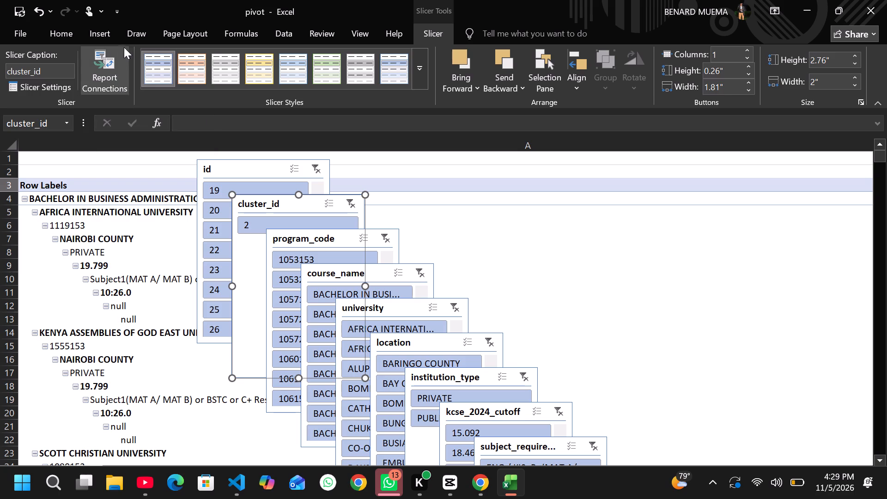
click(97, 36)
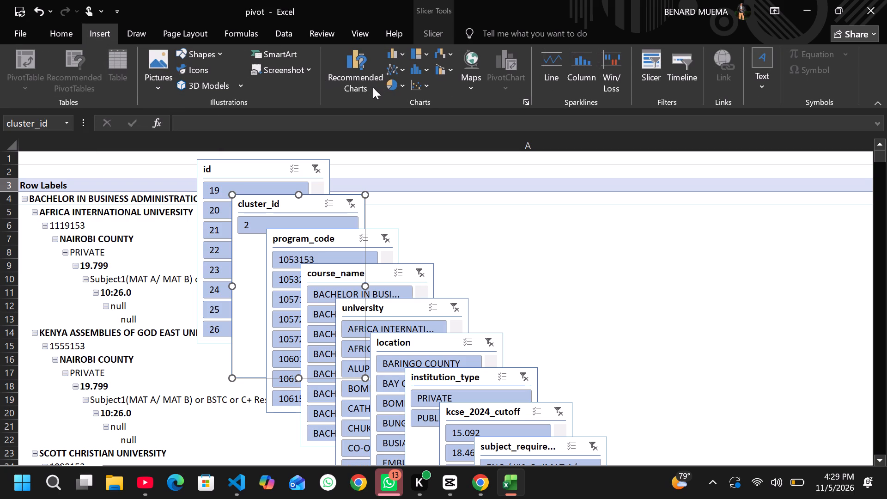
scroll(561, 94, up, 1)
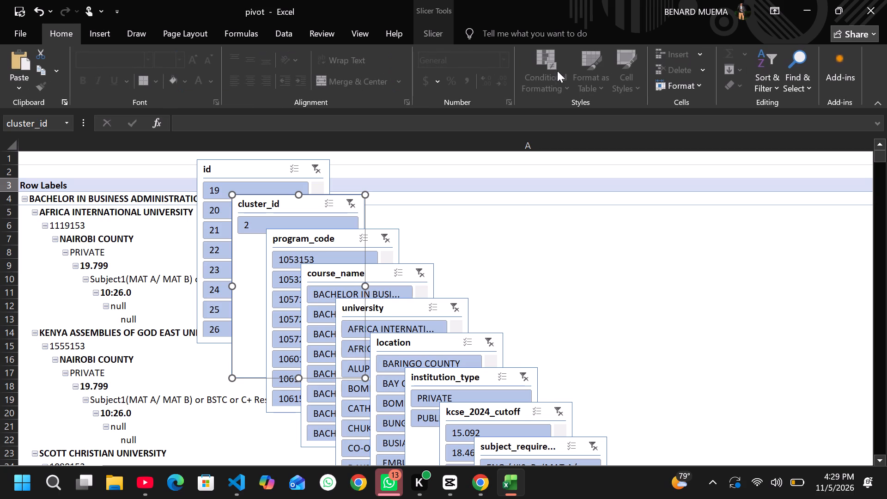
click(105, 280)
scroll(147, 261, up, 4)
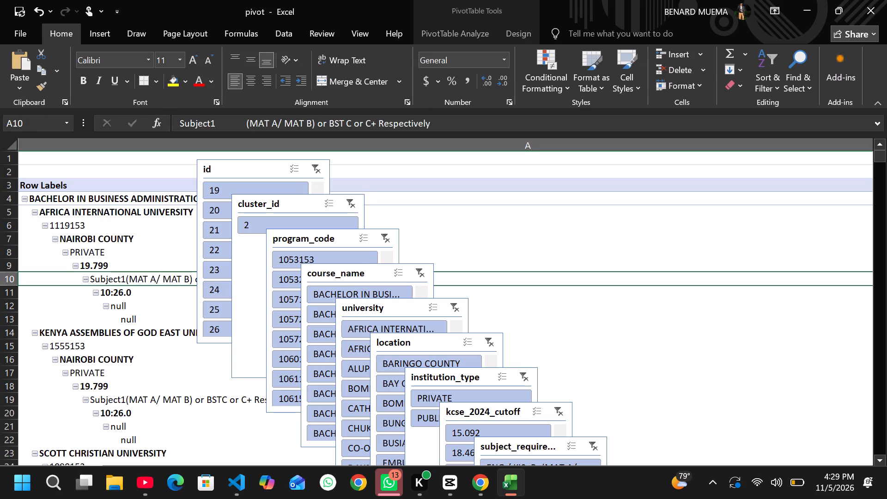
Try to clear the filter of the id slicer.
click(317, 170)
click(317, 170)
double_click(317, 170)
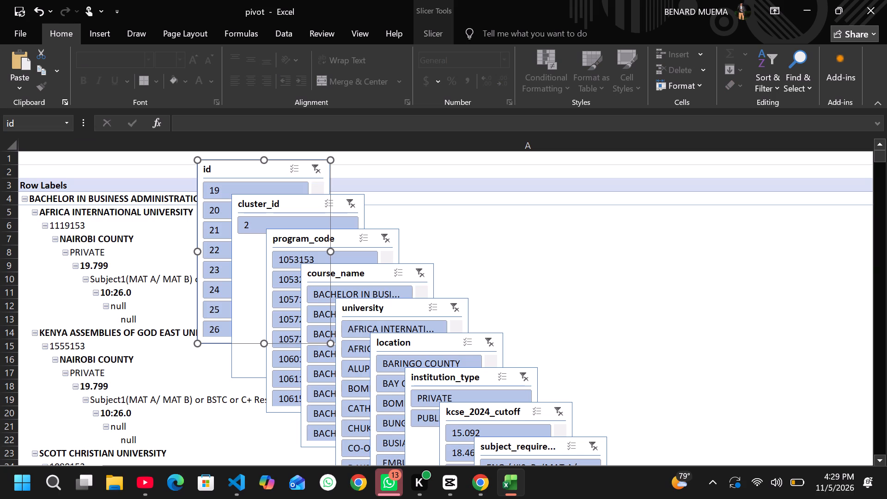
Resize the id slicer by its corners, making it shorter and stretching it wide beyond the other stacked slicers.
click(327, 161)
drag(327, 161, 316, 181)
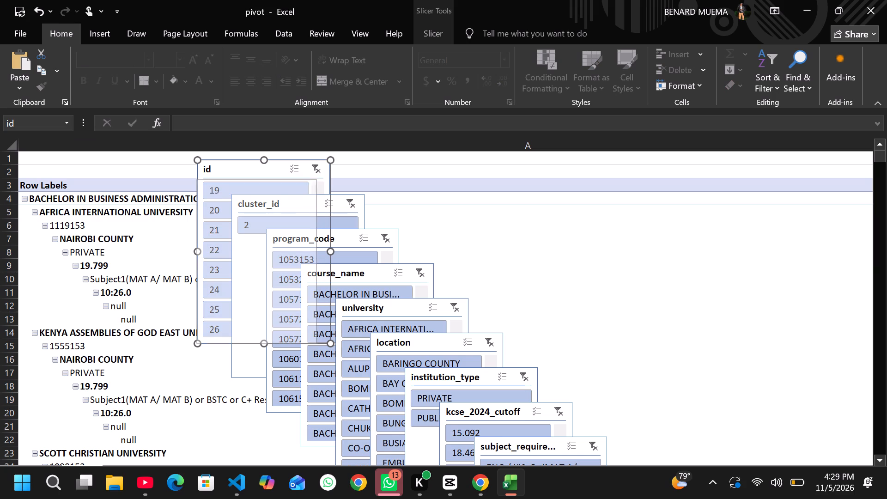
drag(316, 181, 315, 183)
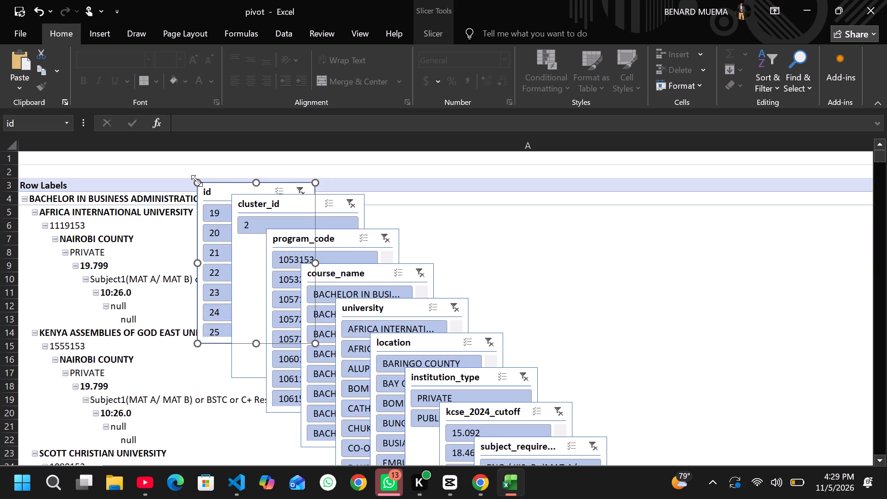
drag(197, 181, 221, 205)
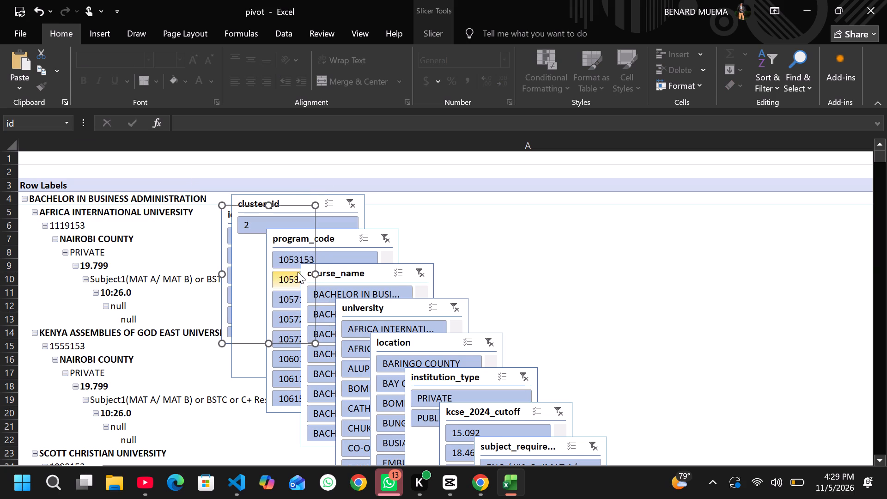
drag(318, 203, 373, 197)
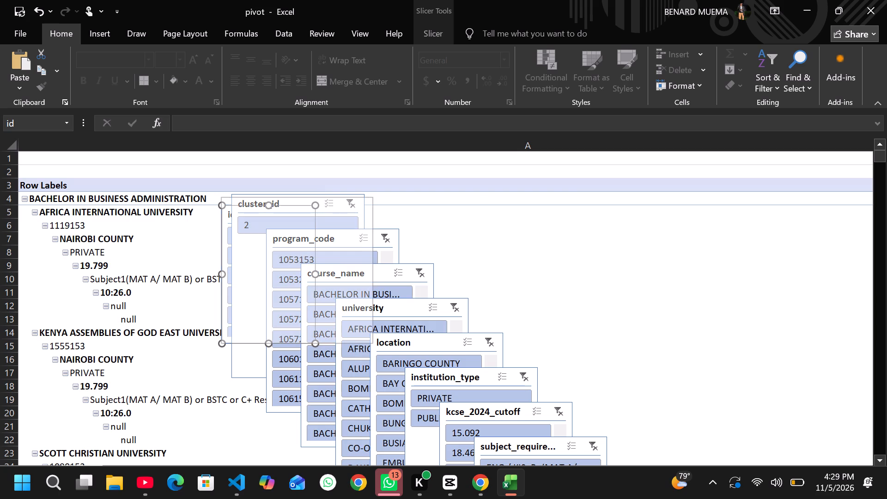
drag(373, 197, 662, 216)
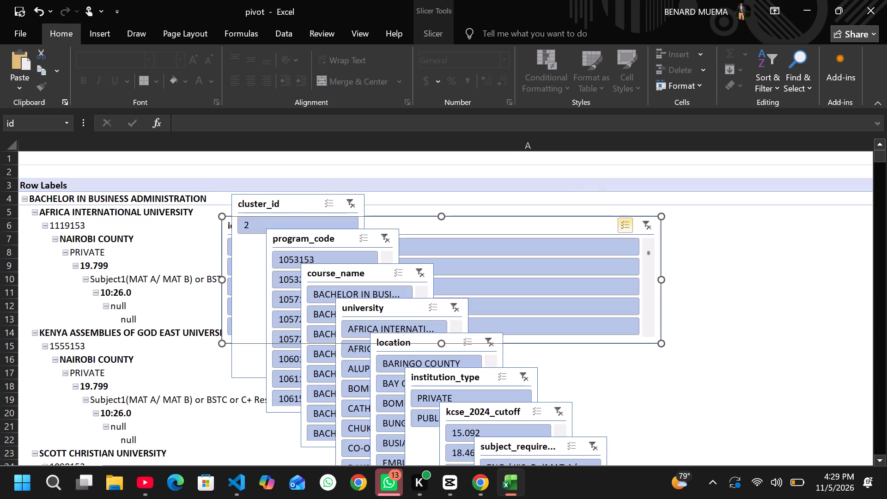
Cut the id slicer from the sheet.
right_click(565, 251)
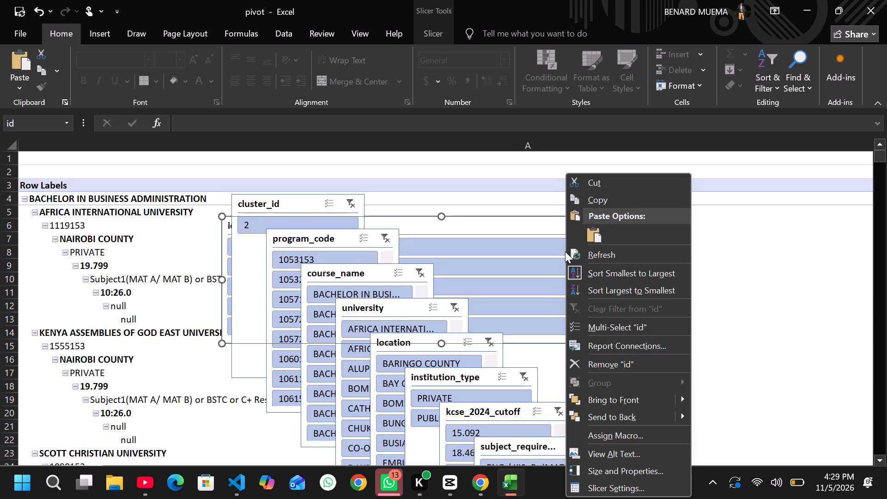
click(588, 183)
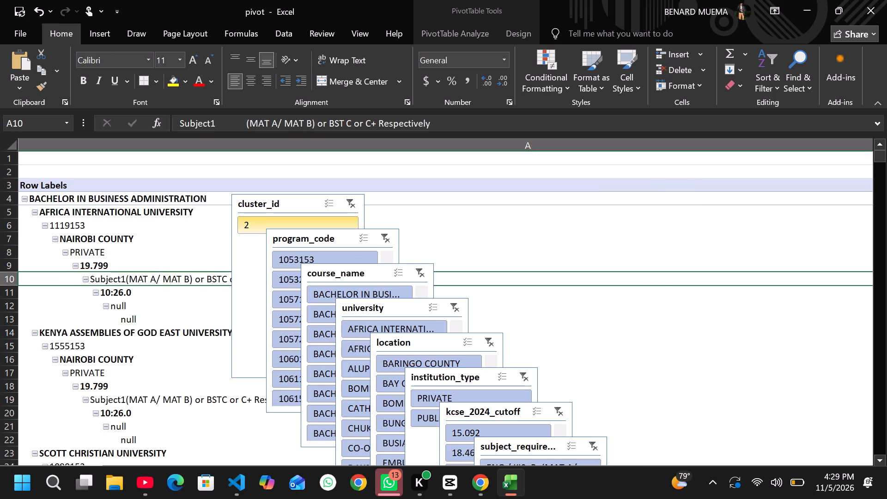
Undo the id slicer's cut and resizes, the insertion of all slicers, and the last field added to the PivotTable.
click(43, 15)
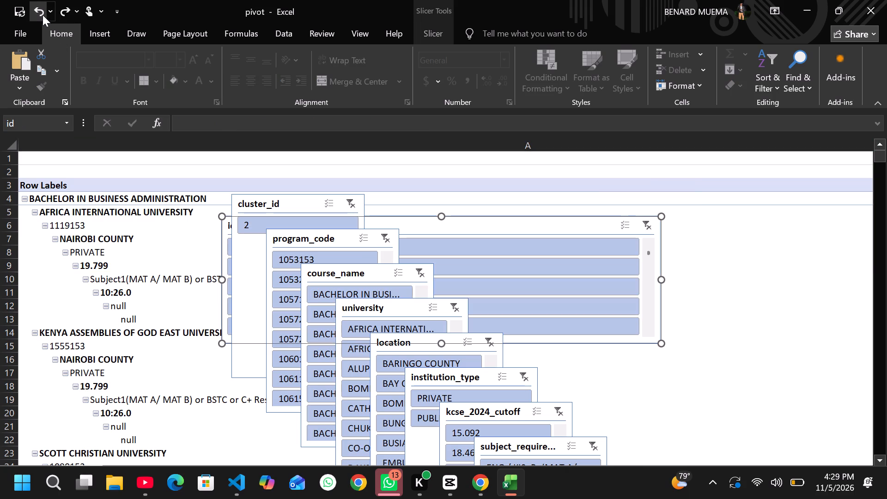
click(43, 15)
click(43, 15)
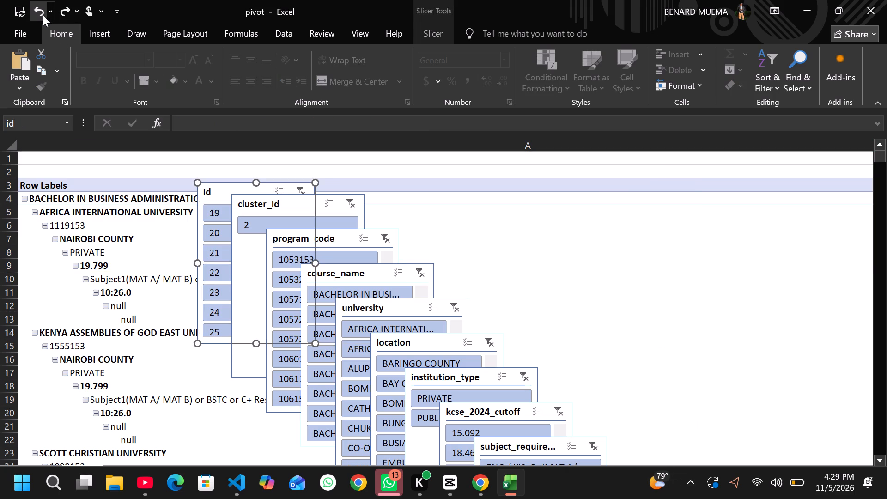
click(43, 15)
click(43, 15)
click(43, 15)
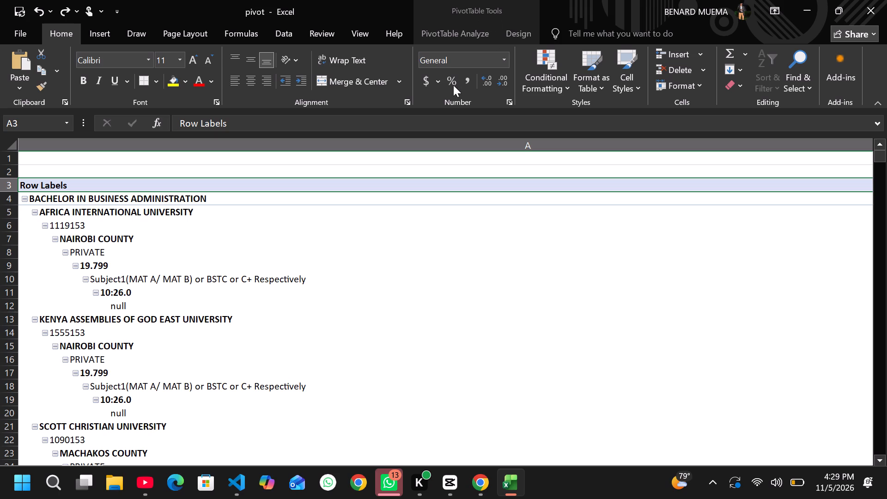
Apply Merge & Center to the Row Labels header in cell A3.
click(364, 84)
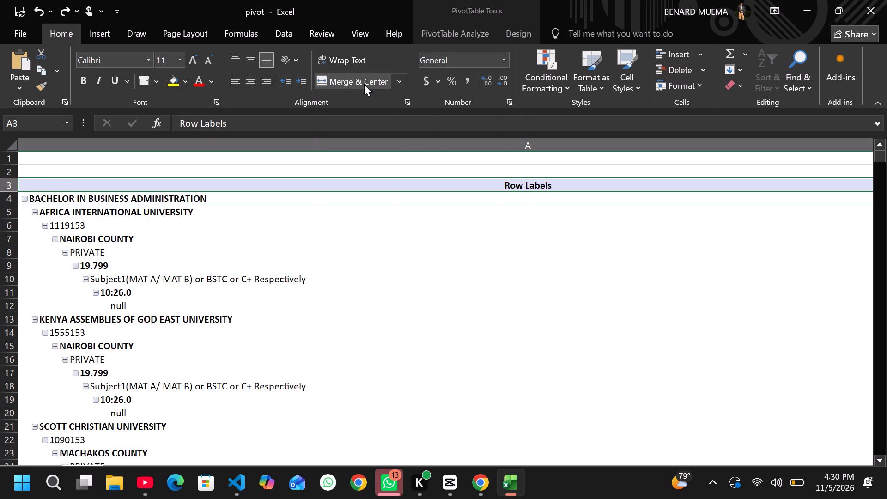
click(364, 84)
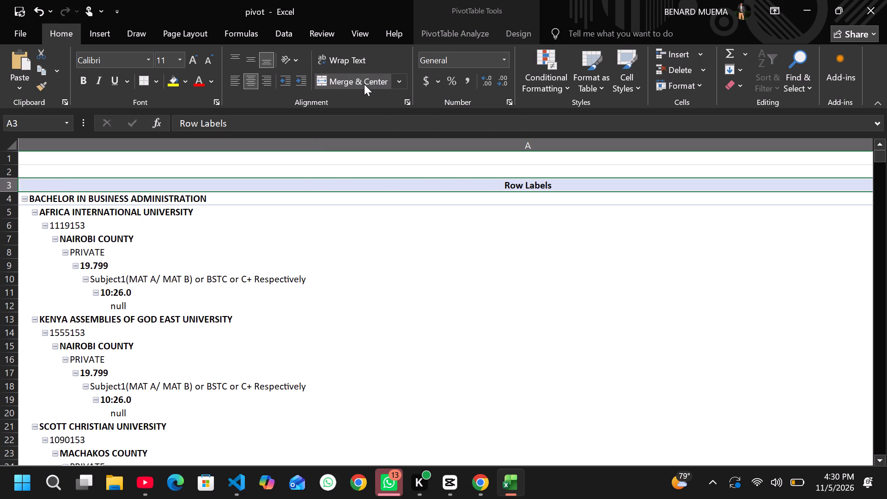
click(364, 84)
click(364, 84)
Try indents and horizontal alignments on the Row Labels header in A3, leaving it at the cell's left edge with no indent.
click(304, 99)
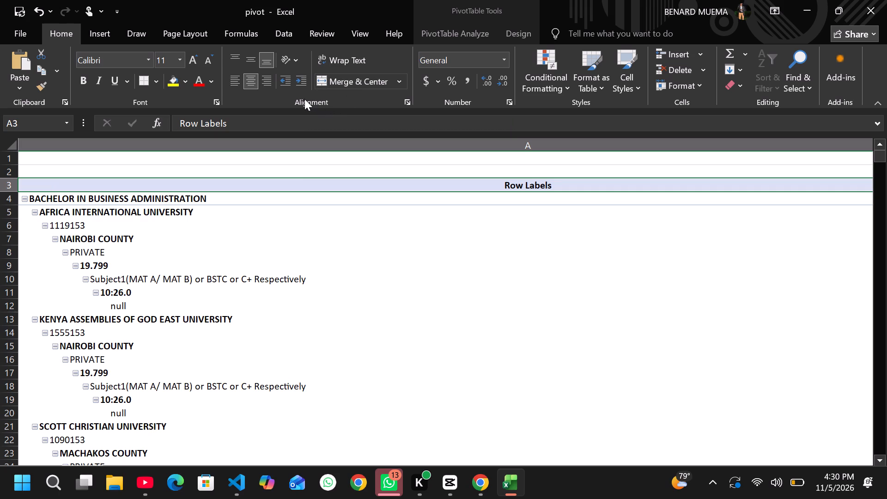
click(302, 80)
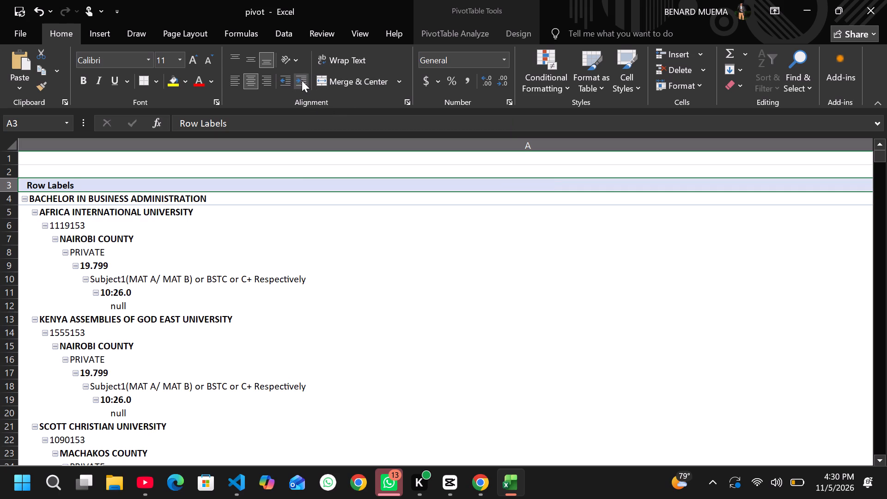
click(302, 80)
click(284, 79)
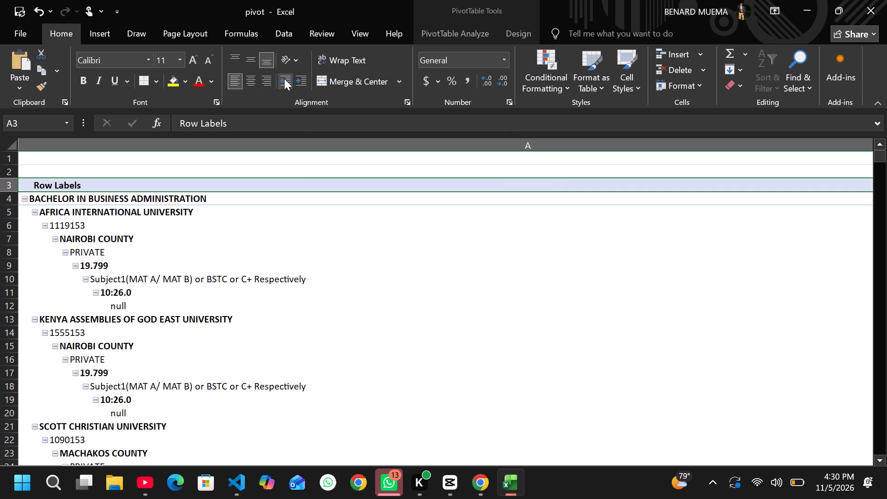
click(284, 79)
click(284, 79)
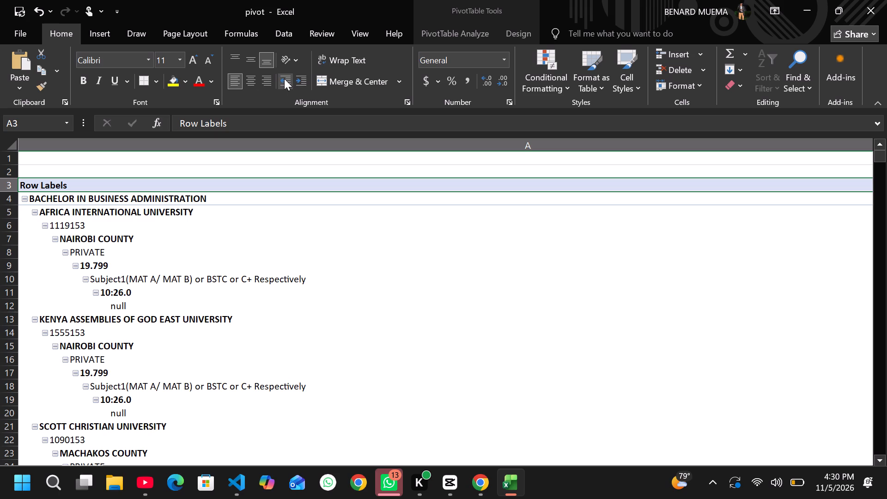
click(268, 79)
click(268, 79)
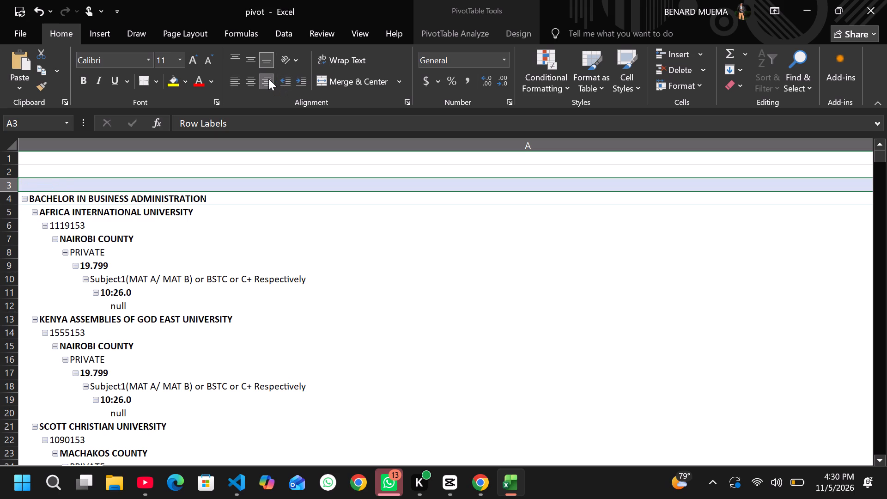
click(243, 79)
click(243, 79)
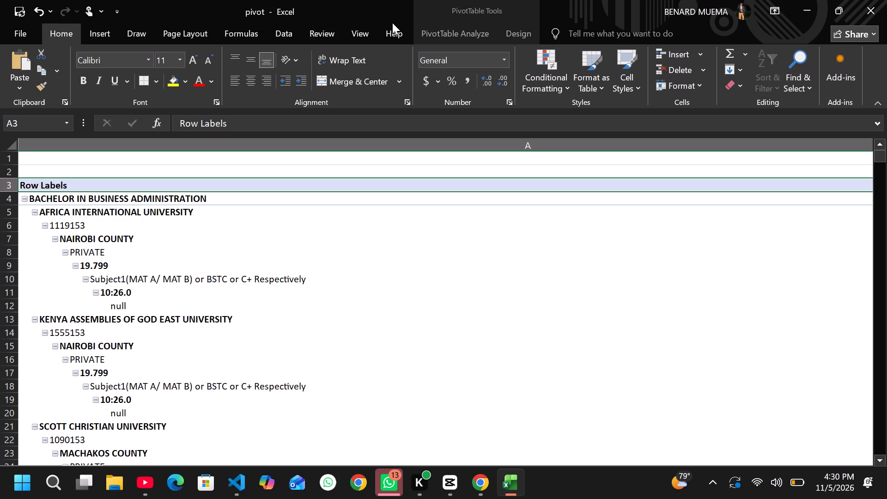
Add a Greater Than conditional formatting rule to cell A3 with value 100 and Green Fill with Dark Green Text.
click(548, 76)
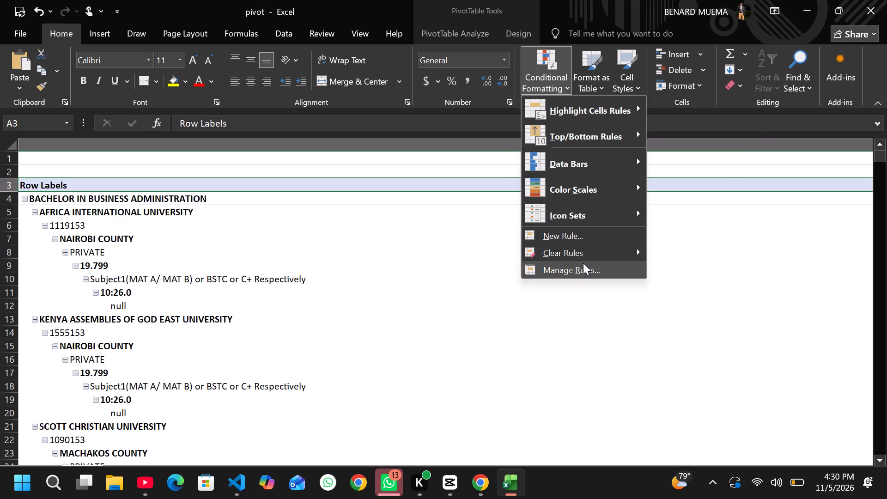
click(698, 107)
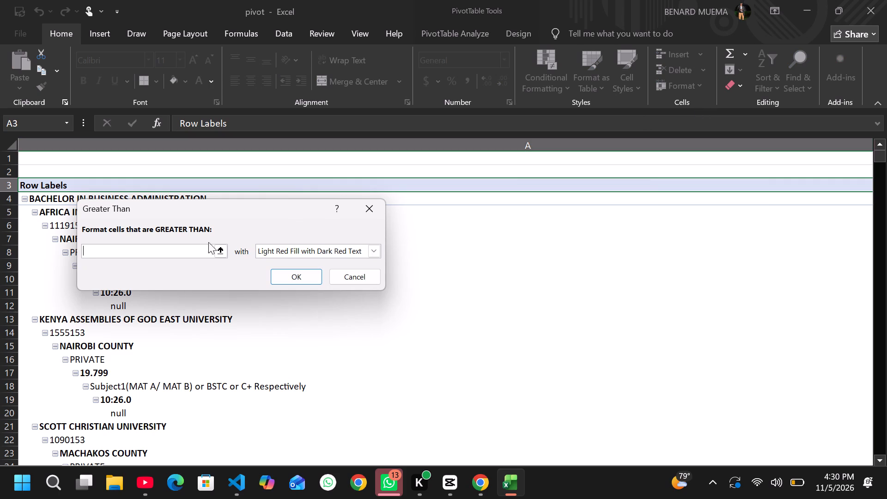
click(322, 249)
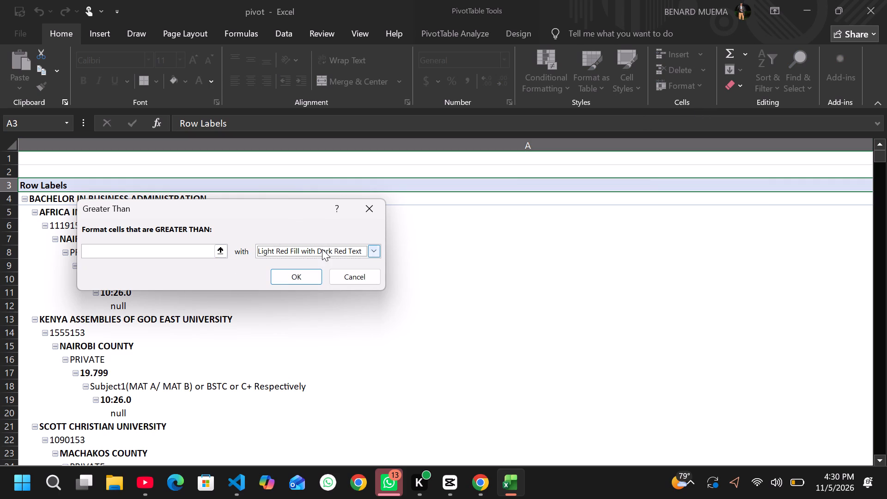
click(312, 282)
click(296, 274)
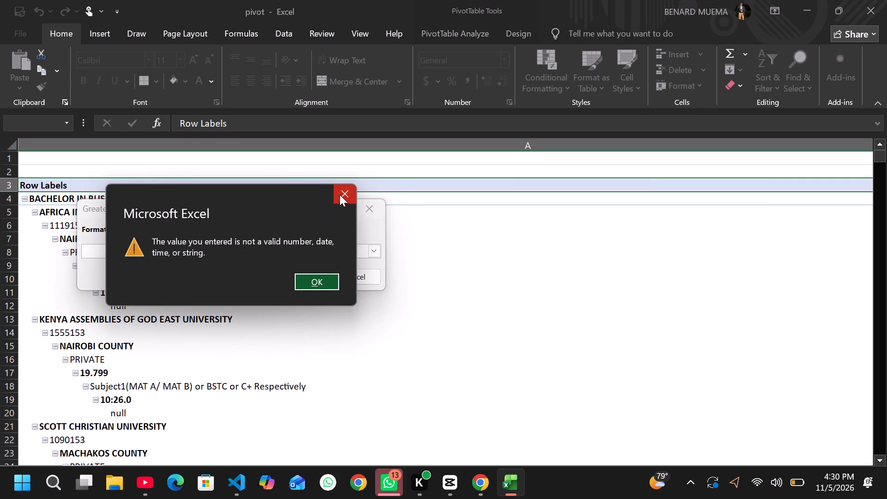
click(340, 195)
click(144, 249)
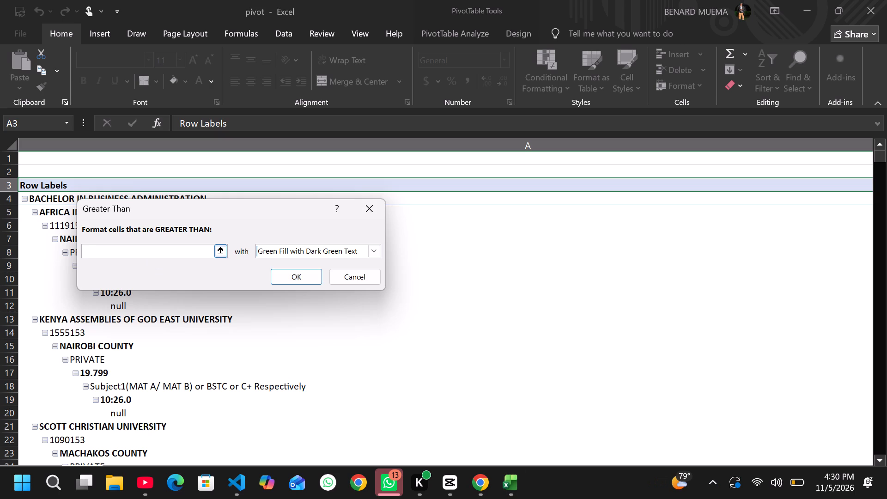
text(100)
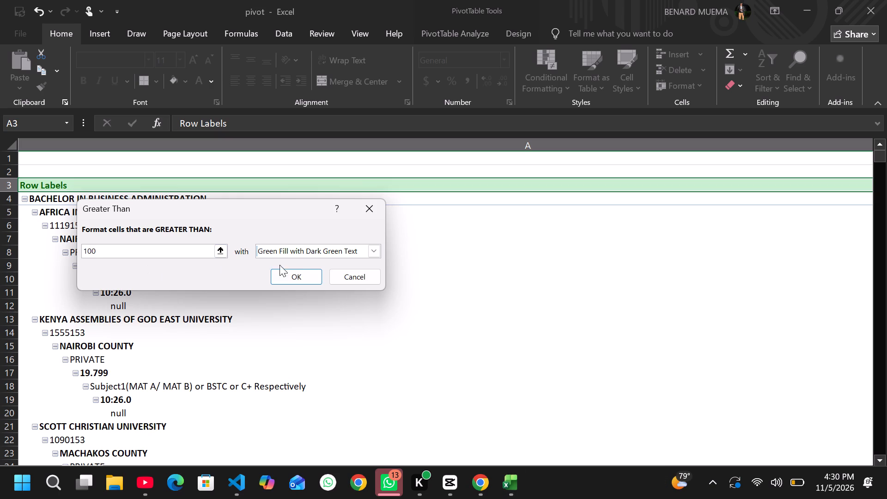
click(298, 273)
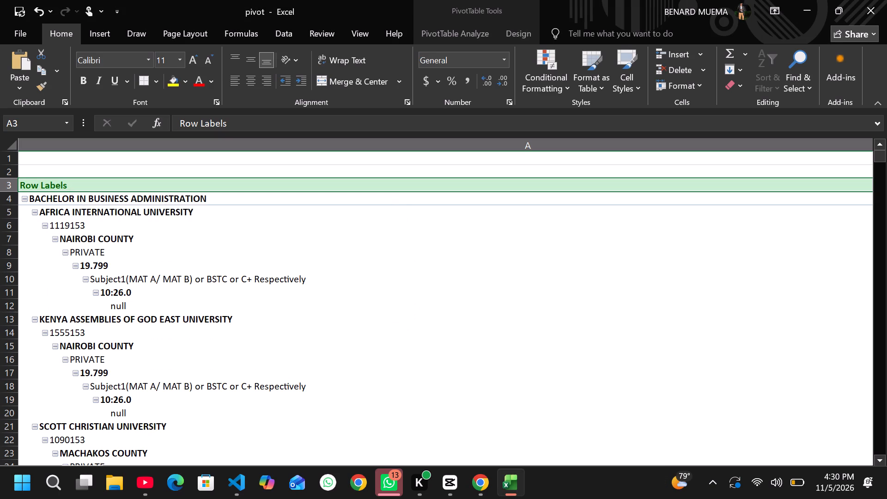
Toggle Wrap Text on and off for the subject requirement in cell A270 and set its font color to standard red.
scroll(259, 275, down, 14)
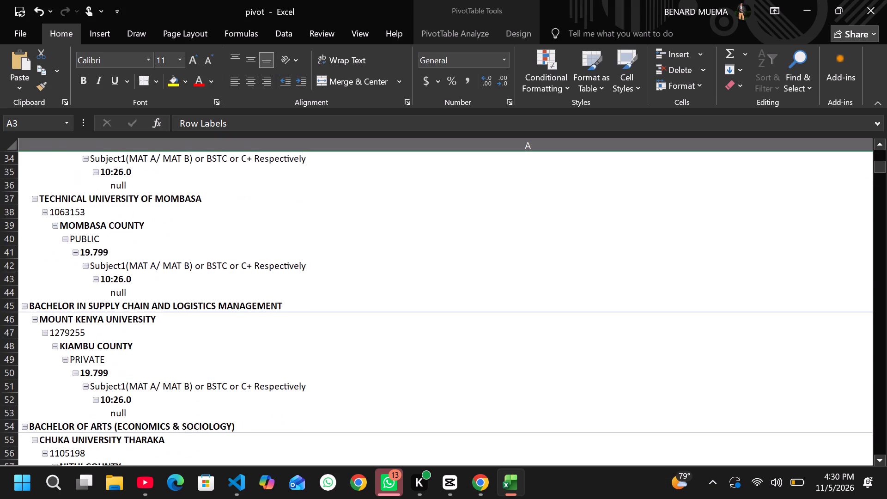
scroll(259, 275, down, 20)
scroll(259, 275, down, 9)
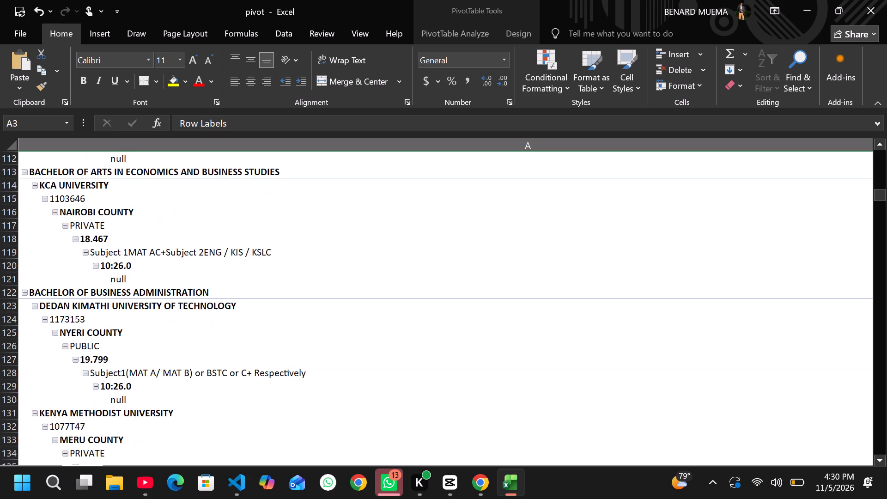
scroll(259, 275, down, 20)
scroll(259, 275, down, 9)
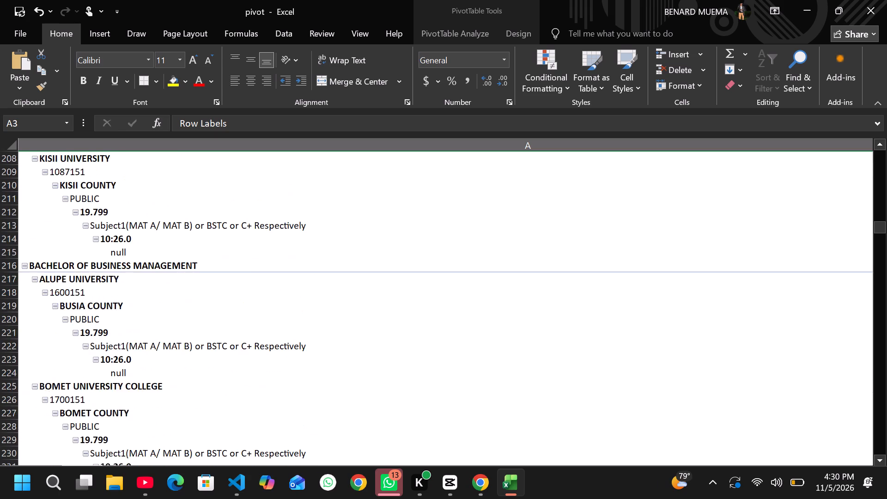
scroll(259, 275, down, 17)
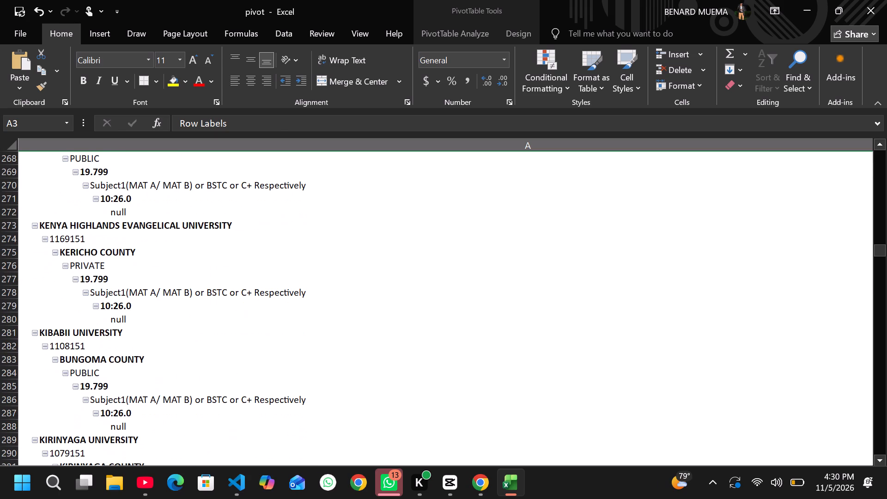
click(109, 184)
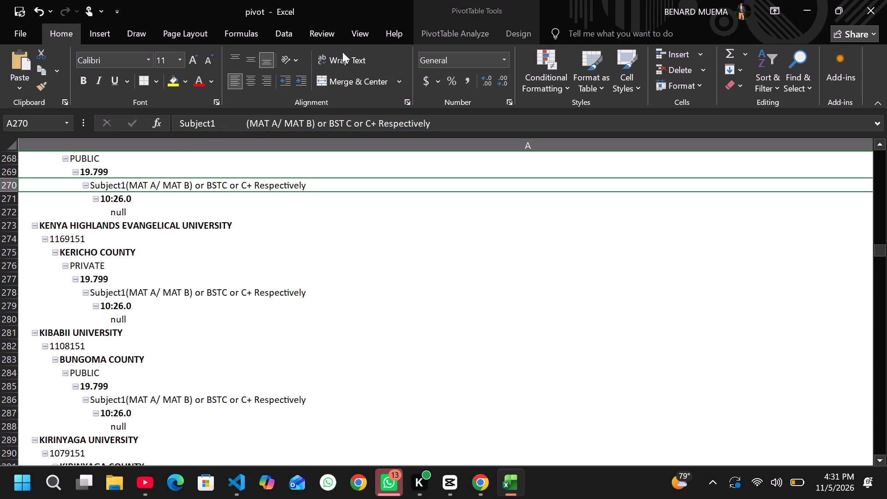
click(344, 56)
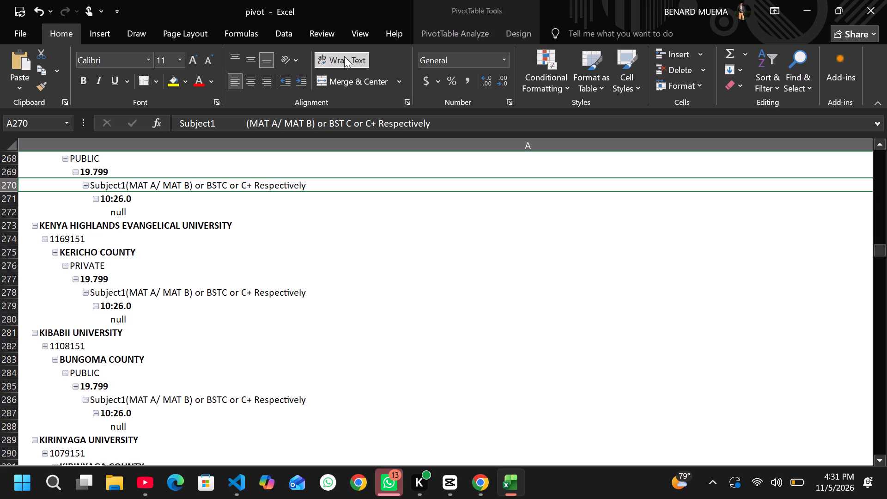
click(344, 56)
click(344, 56)
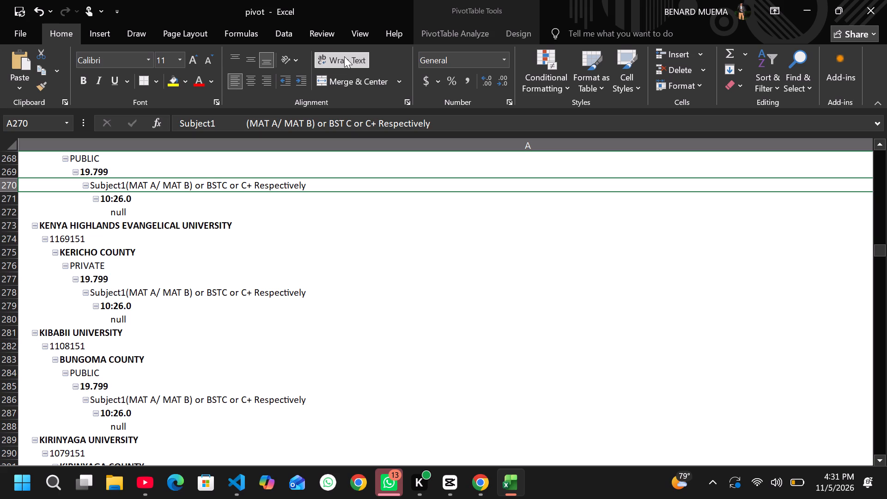
click(344, 56)
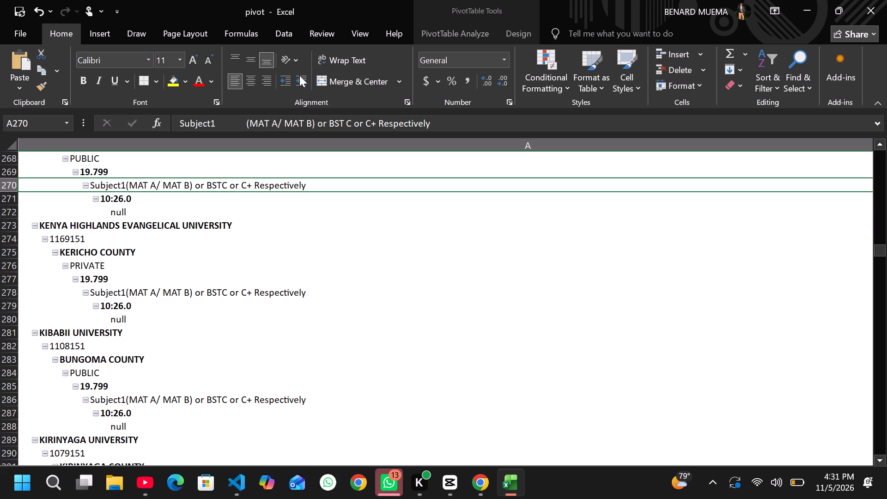
click(207, 84)
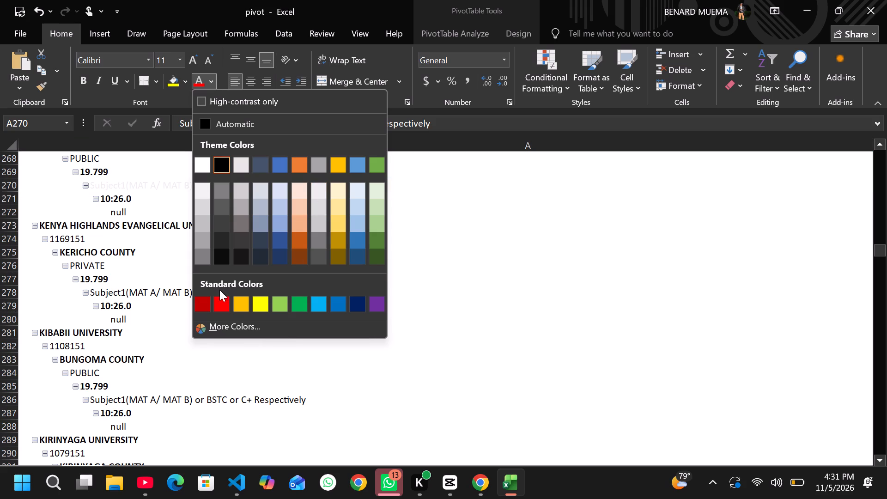
click(218, 304)
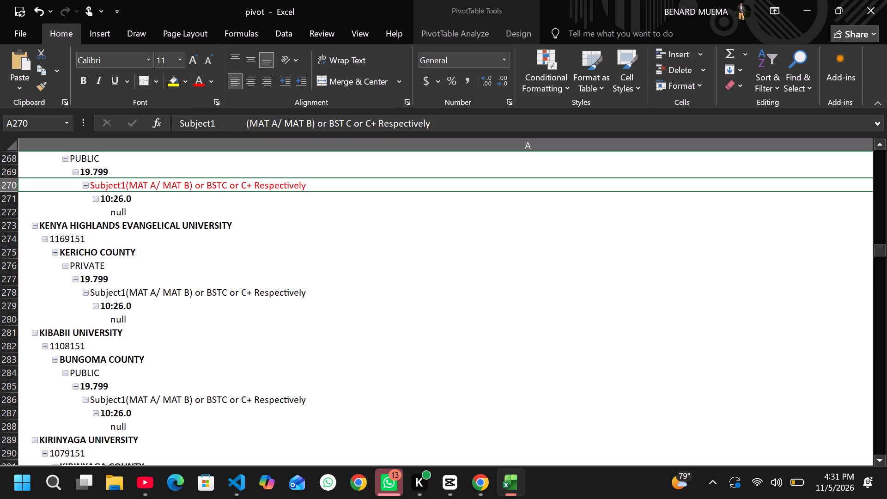
Review the PivotTable rows above cell A270, back up to the Bachelor of Arts in Economics programs.
scroll(182, 240, up, 9)
scroll(119, 216, up, 3)
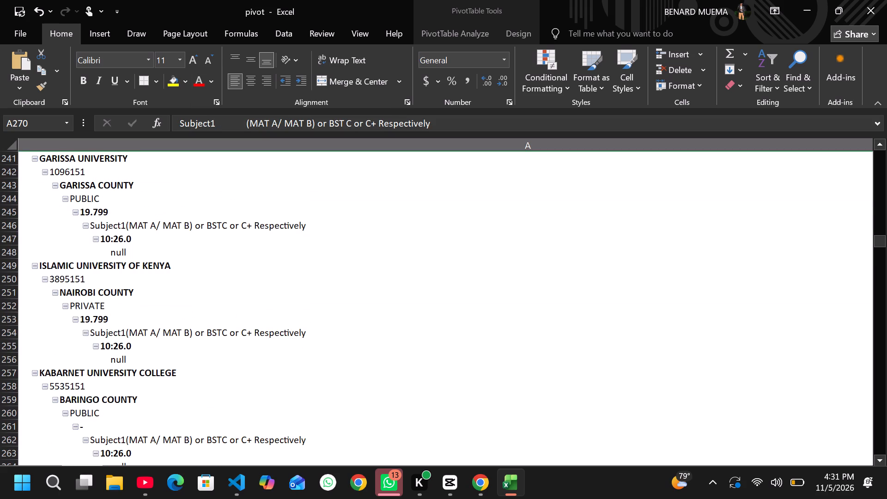
scroll(119, 216, up, 1)
scroll(110, 225, up, 20)
scroll(110, 225, up, 2)
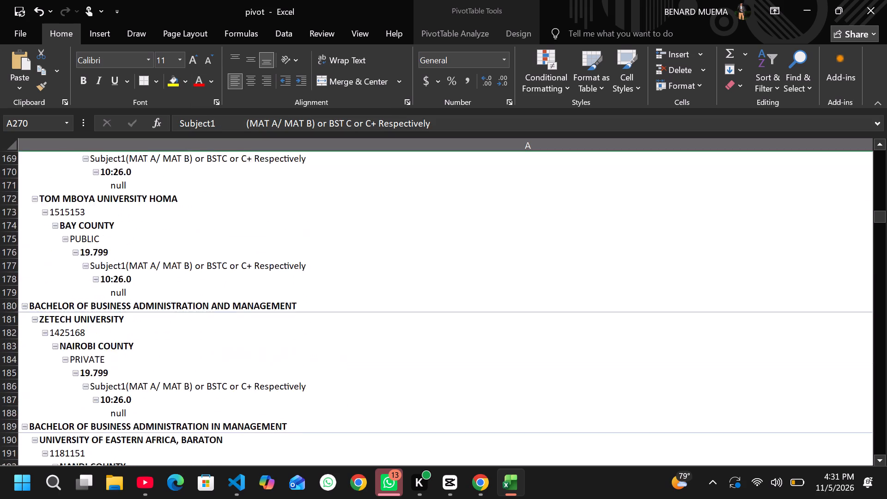
scroll(108, 227, up, 20)
scroll(108, 227, up, 6)
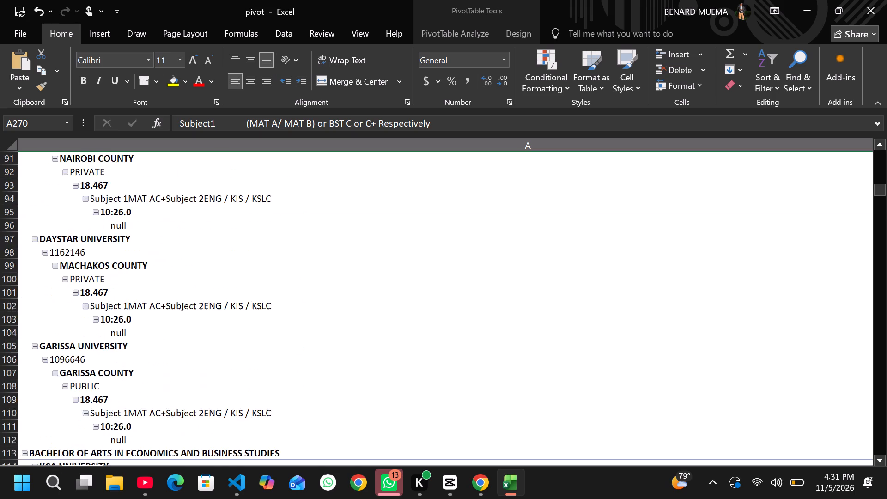
scroll(107, 226, up, 2)
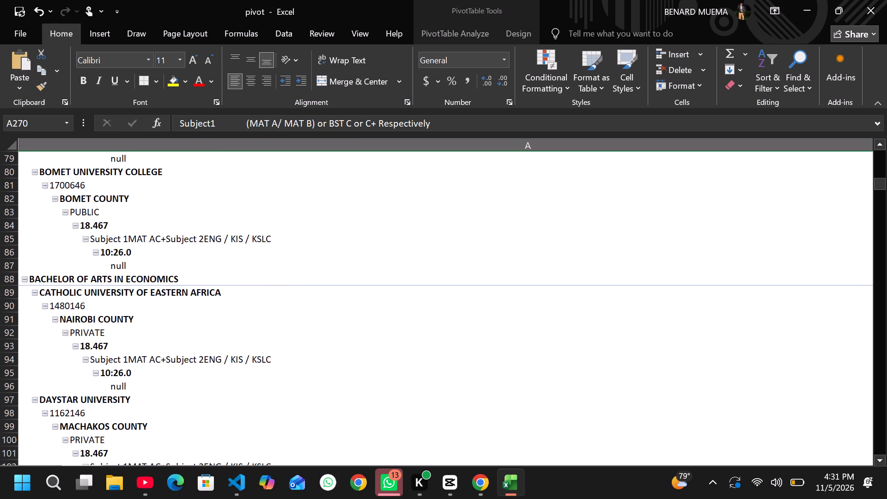
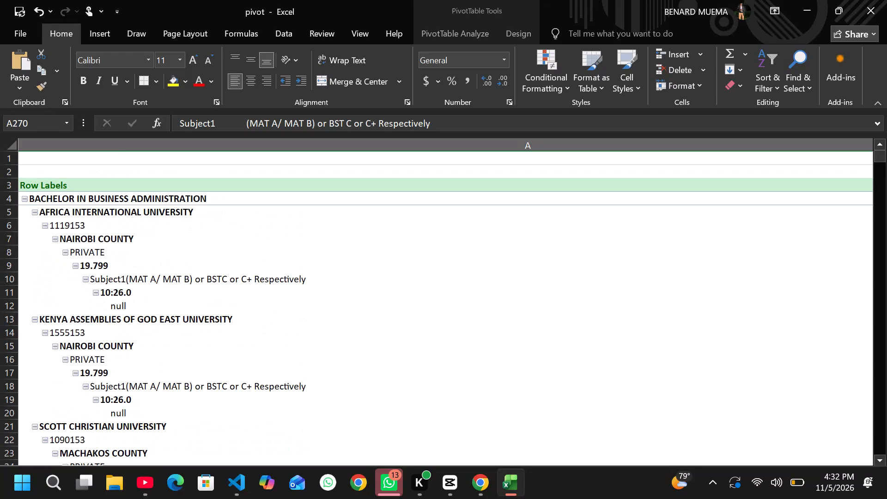
Set the Bachelor in Business Administration label in A4 to font size 16 and bold.
scroll(210, 355, up, 4)
scroll(176, 268, up, 5)
click(84, 197)
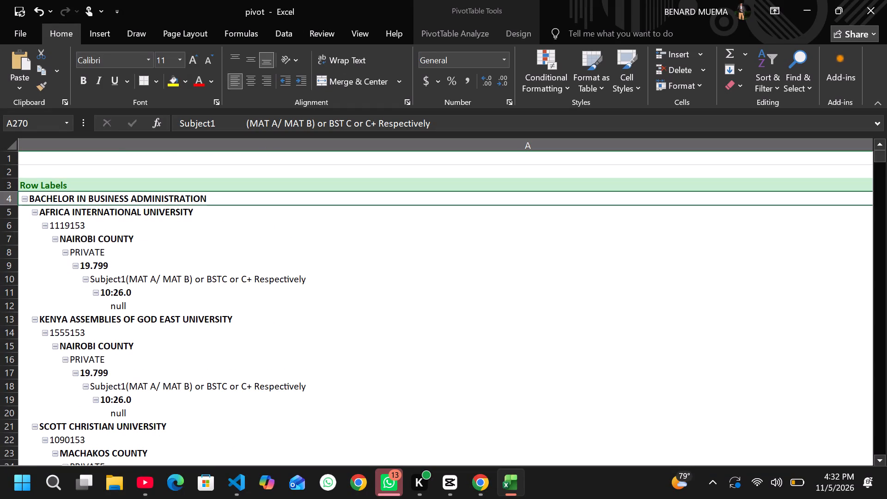
click(173, 62)
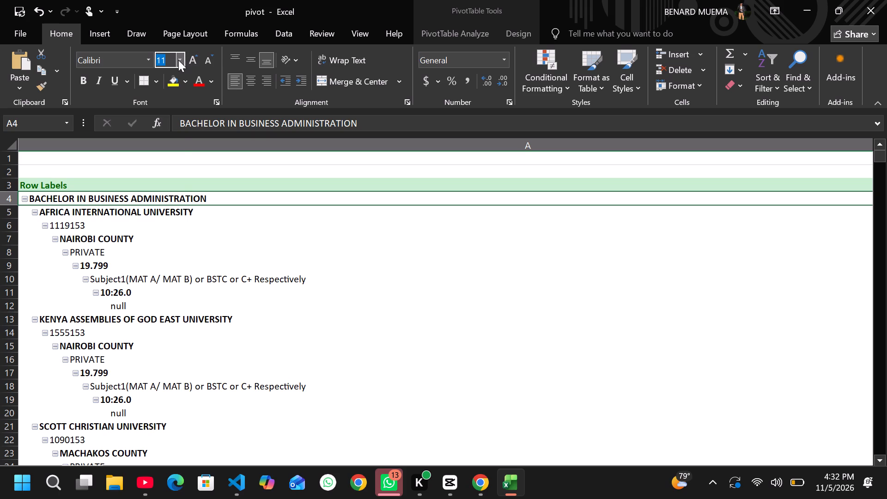
click(178, 60)
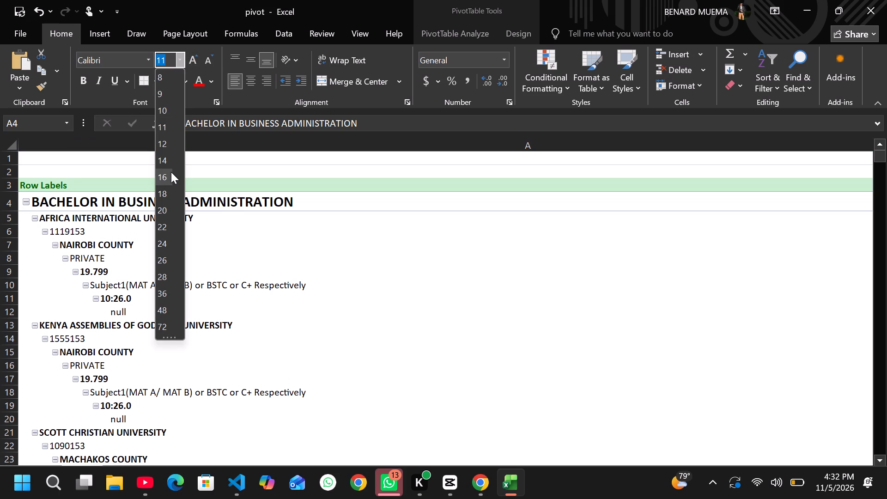
click(171, 172)
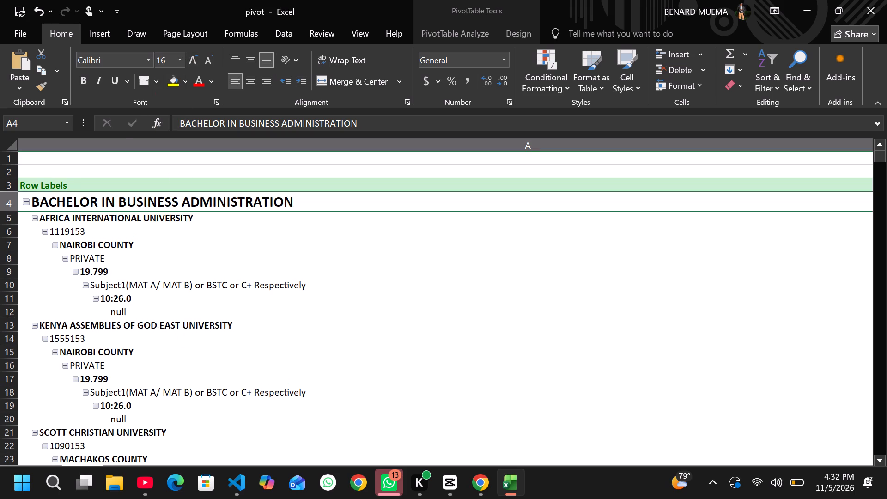
click(86, 79)
drag(30, 198, 30, 198)
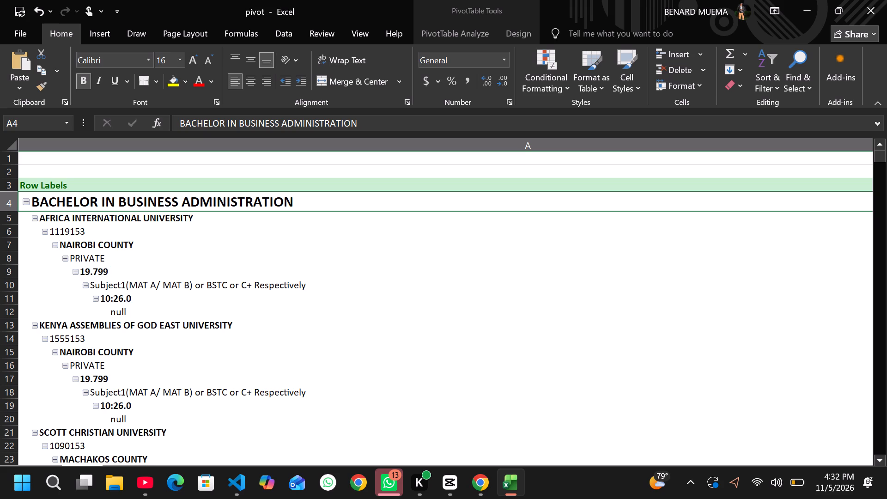
drag(30, 198, 233, 207)
Set the font size to 16 for the Kenya Assemblies of God East University label in A13 and Scott Christian University in A21.
click(156, 330)
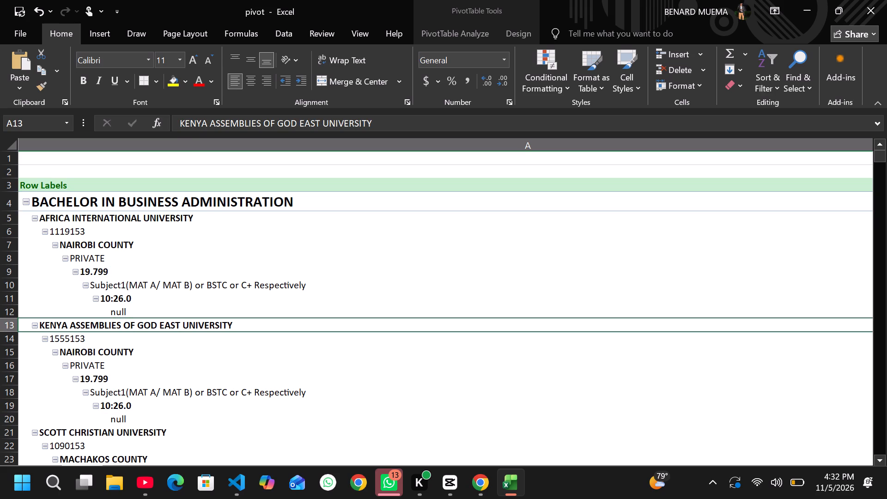
click(179, 64)
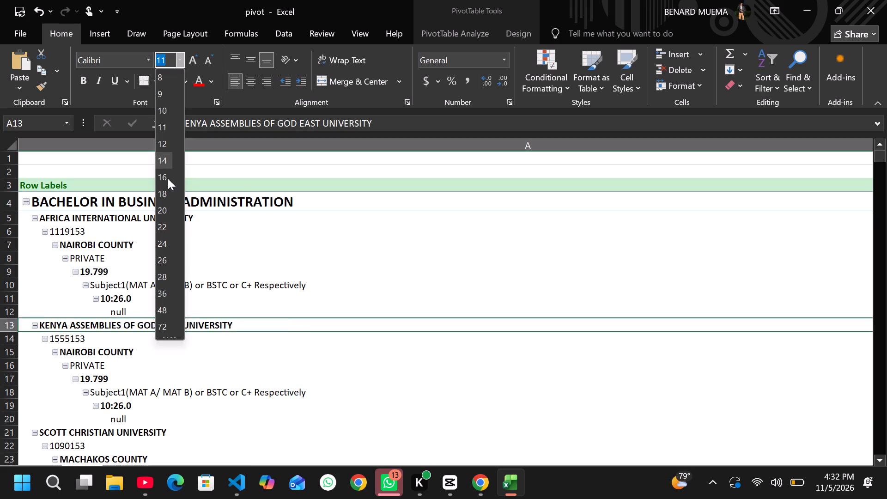
click(168, 177)
scroll(117, 333, down, 1)
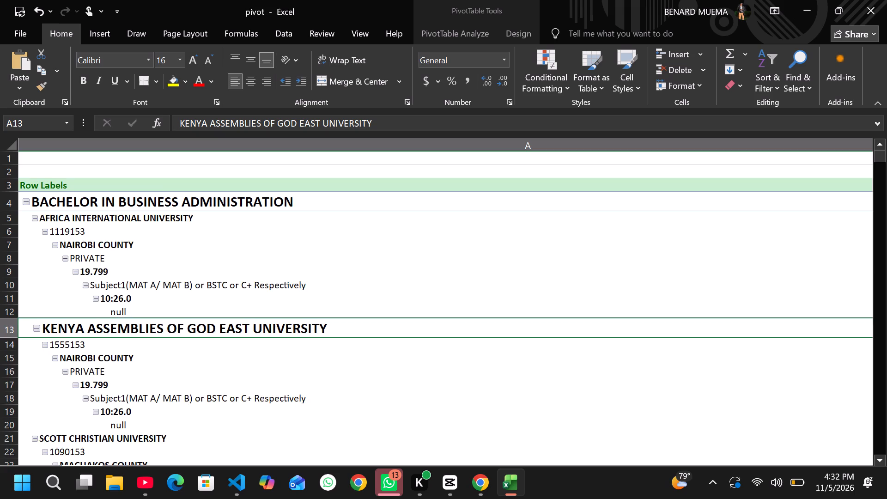
scroll(122, 329, down, 2)
click(99, 316)
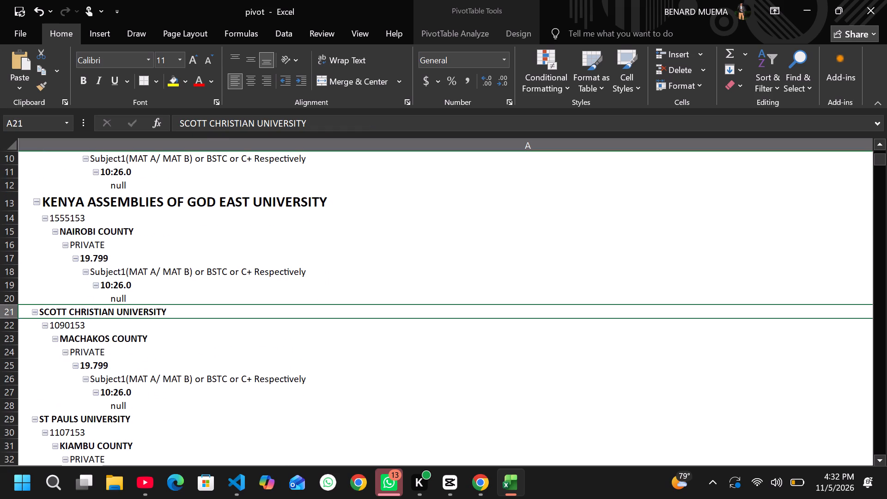
click(176, 62)
click(177, 61)
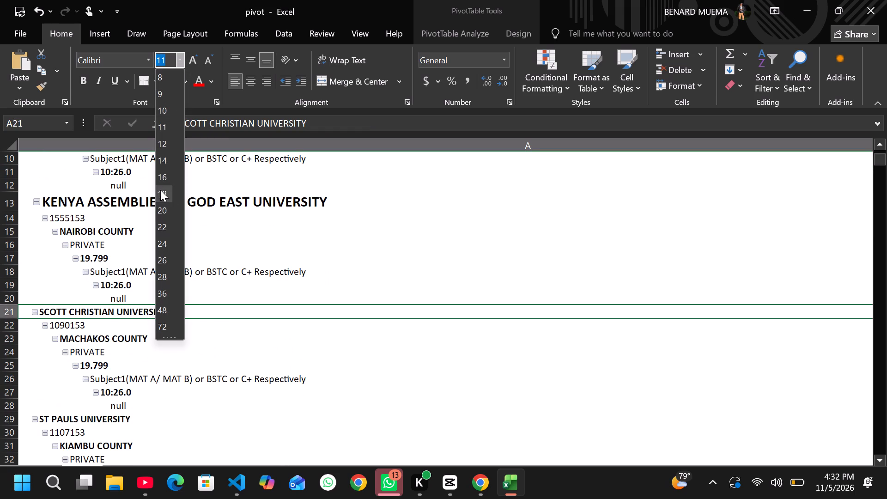
click(164, 180)
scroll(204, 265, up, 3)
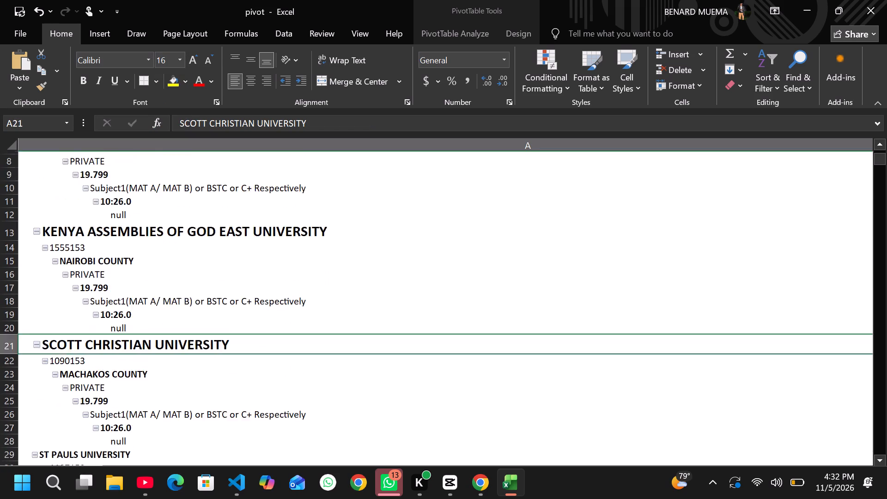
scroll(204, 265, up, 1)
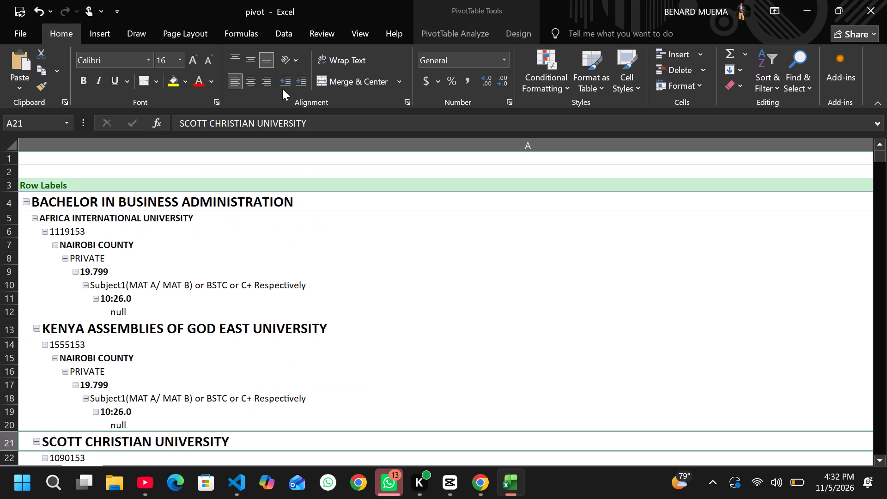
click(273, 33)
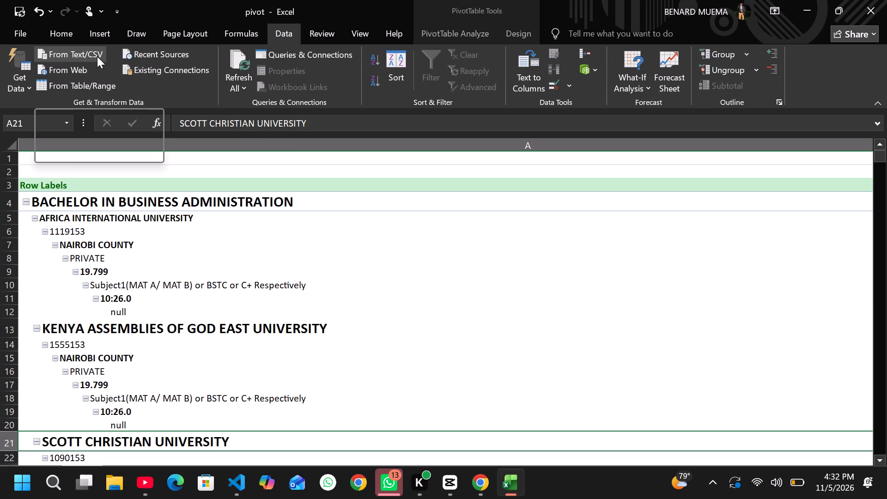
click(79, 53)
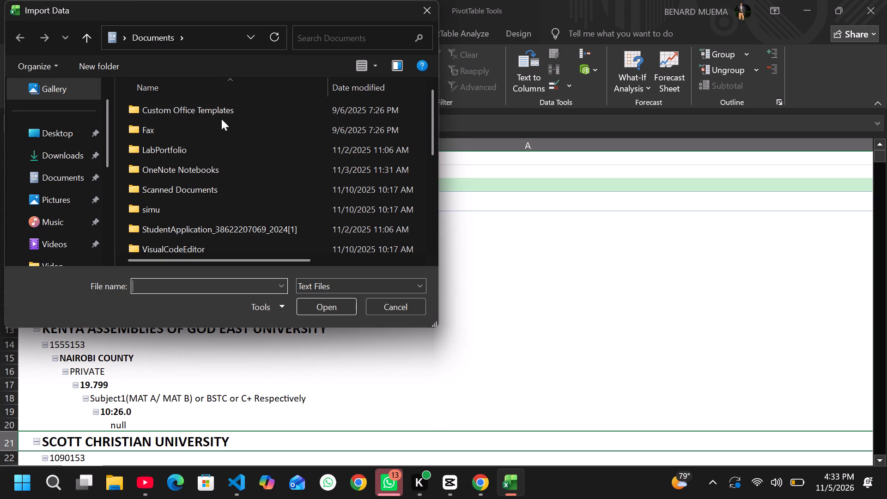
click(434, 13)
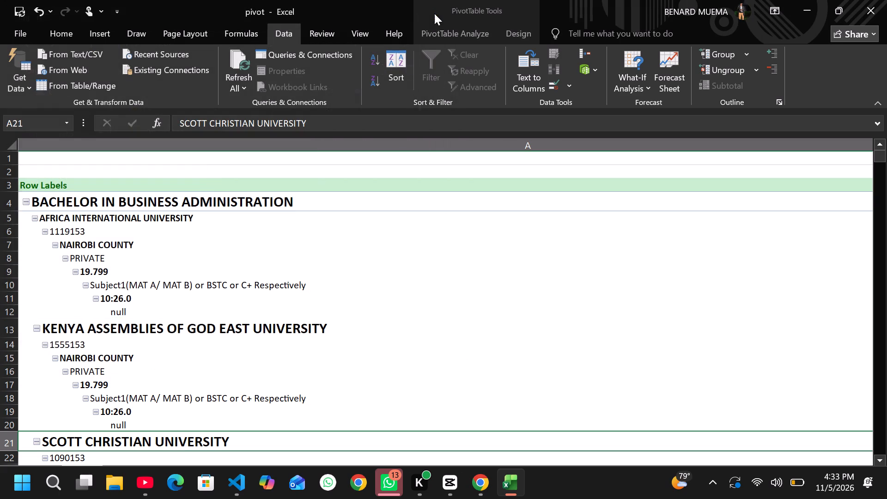
Run a spelling check on the PivotTable sheet starting from cell A21.
click(325, 40)
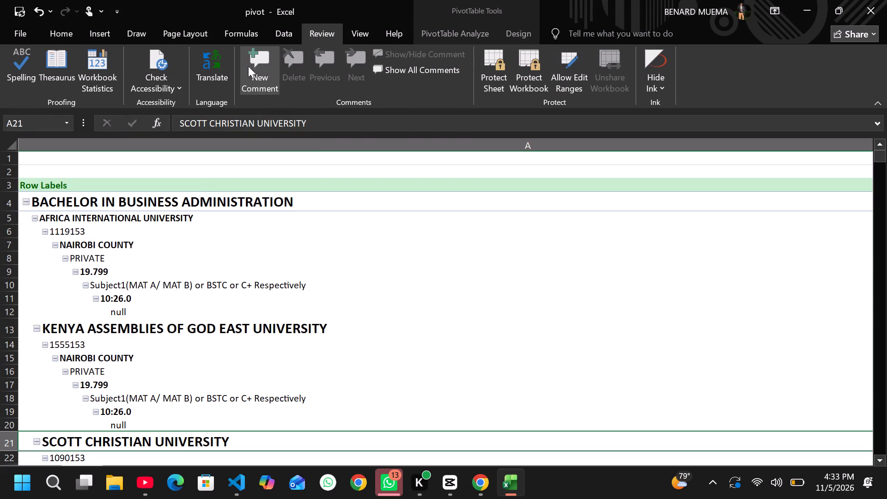
click(24, 81)
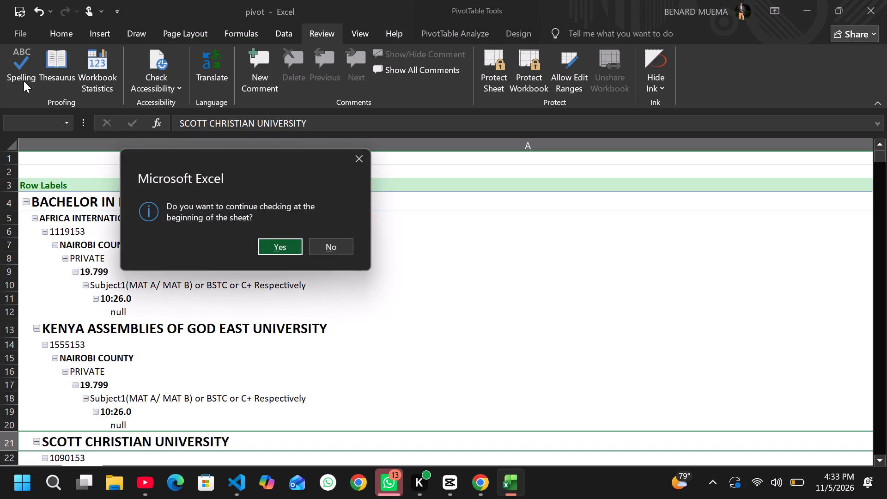
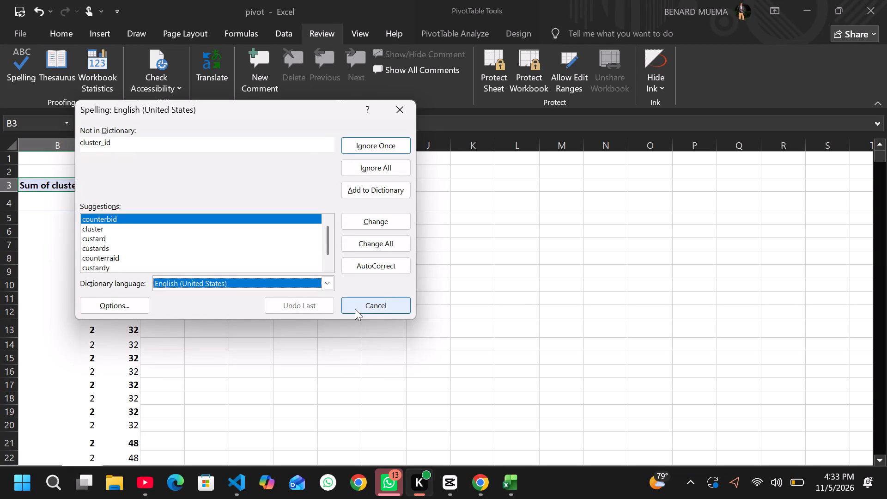
Review the proofing options offered by the spelling checker, and close them without changing any setting.
click(129, 300)
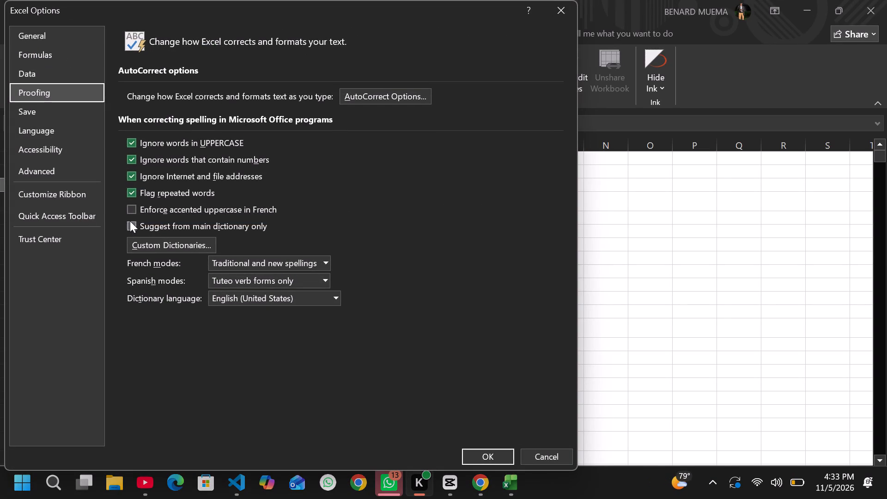
click(561, 12)
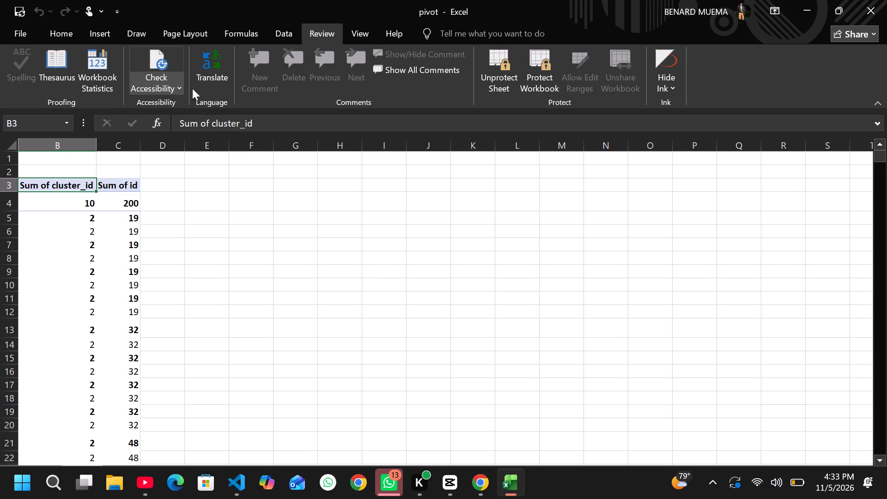
Remove the protection from the PivotTable sheet.
click(488, 75)
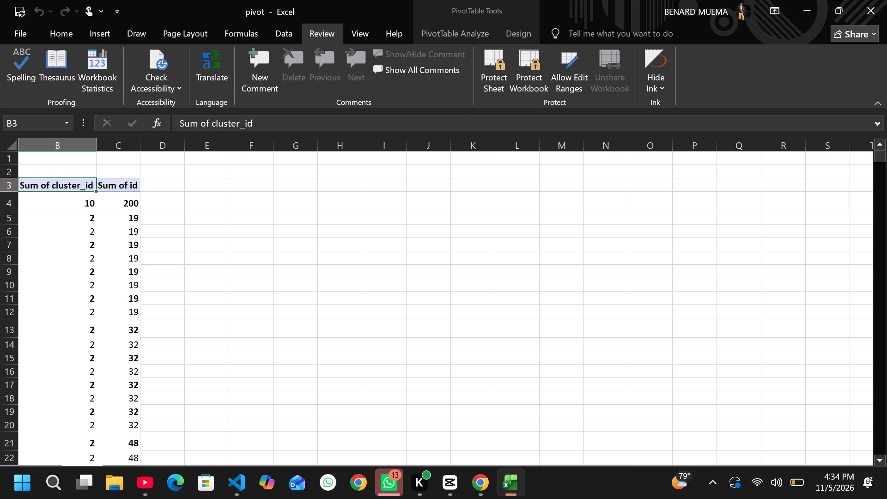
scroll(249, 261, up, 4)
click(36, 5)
Turn on Hide Ink for the PivotTable sheet.
click(658, 81)
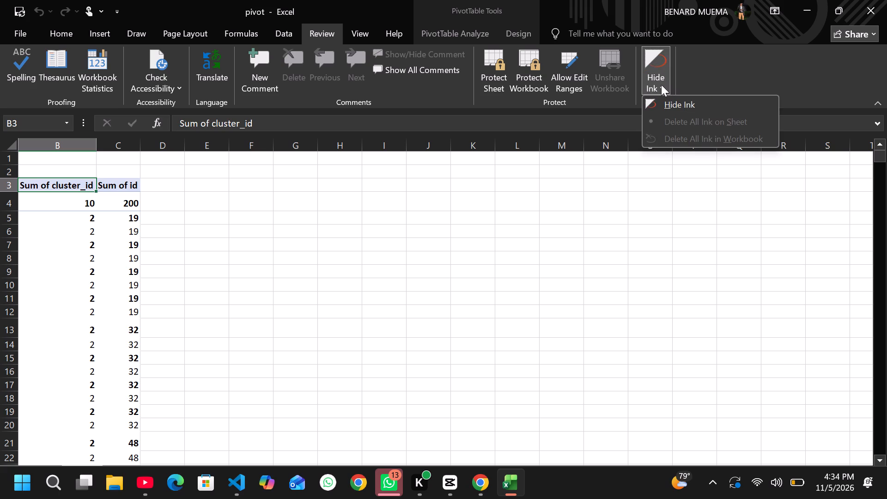
click(652, 67)
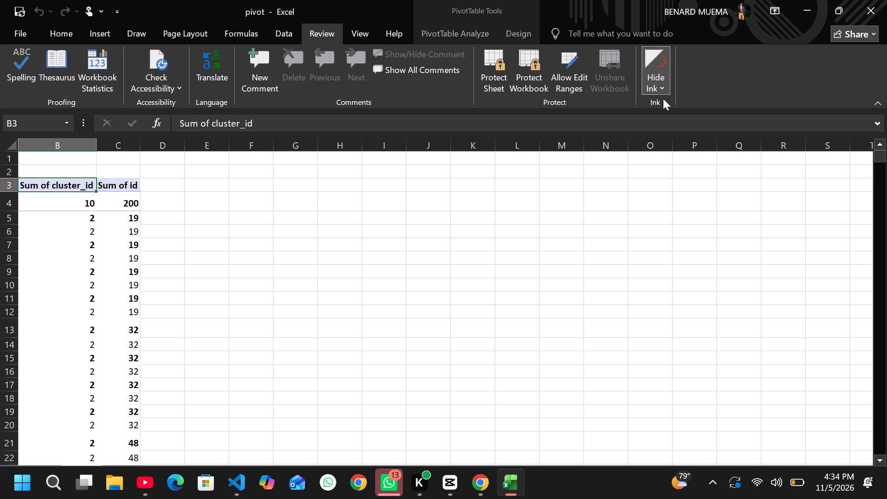
click(663, 98)
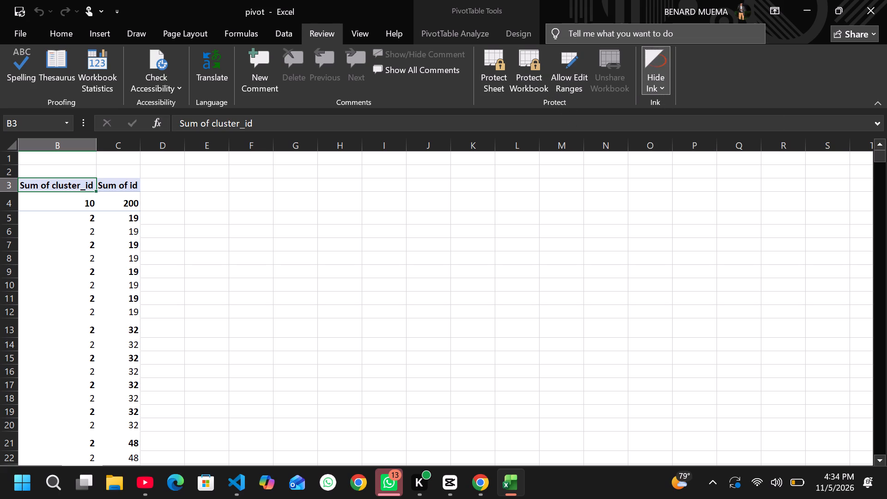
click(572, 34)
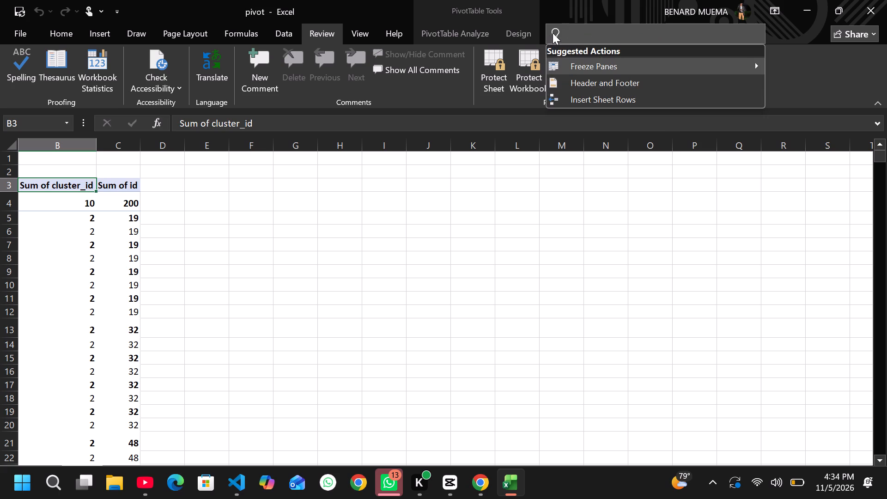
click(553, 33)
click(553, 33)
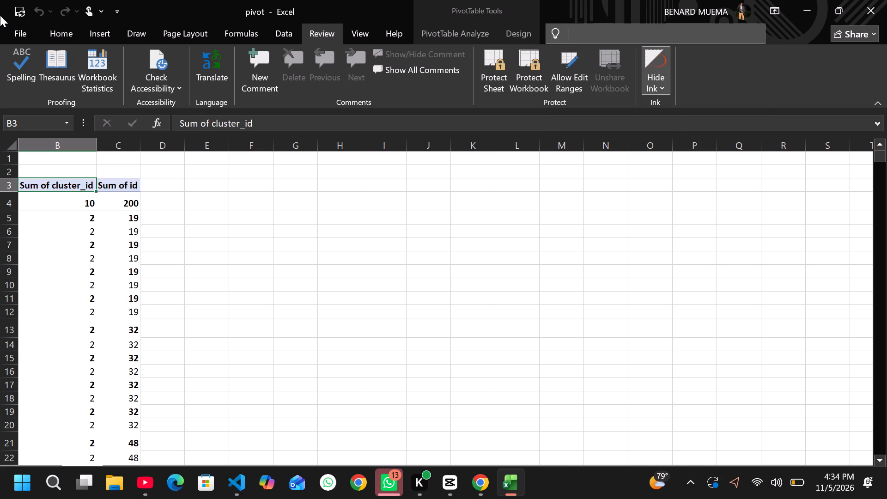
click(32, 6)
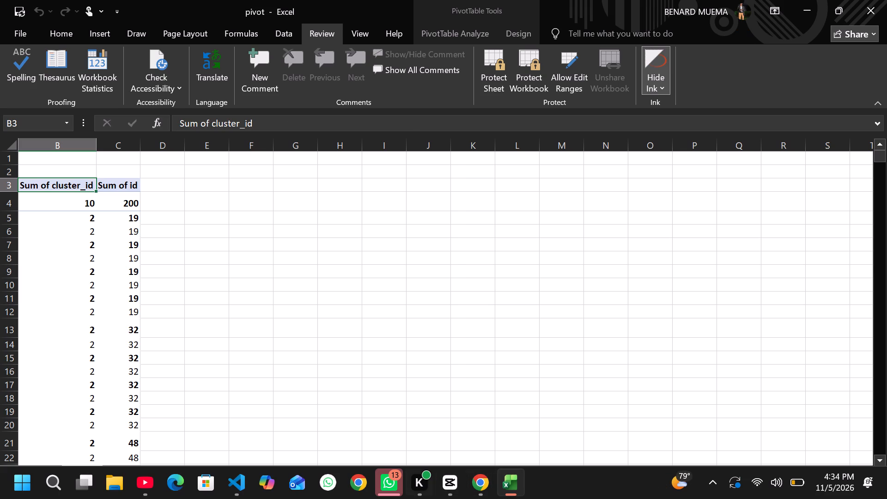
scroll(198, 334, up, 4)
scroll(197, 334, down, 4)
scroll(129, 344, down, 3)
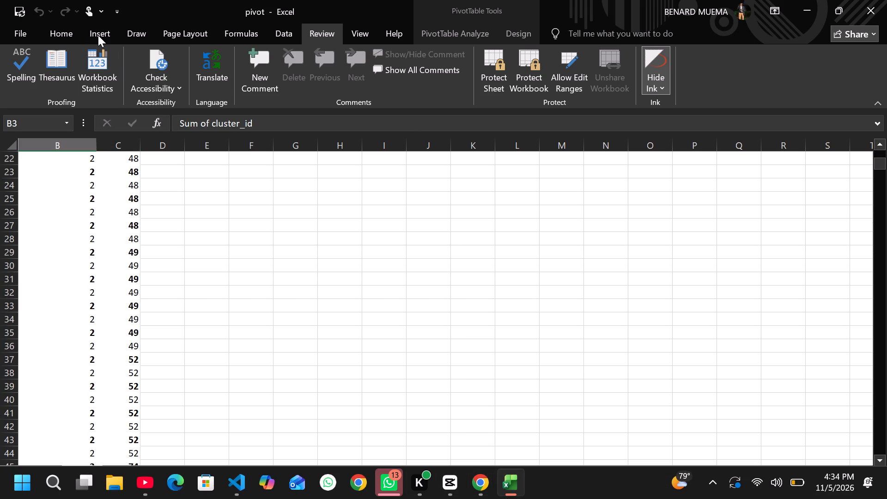
Close the pivot workbook without saving its changes.
click(864, 10)
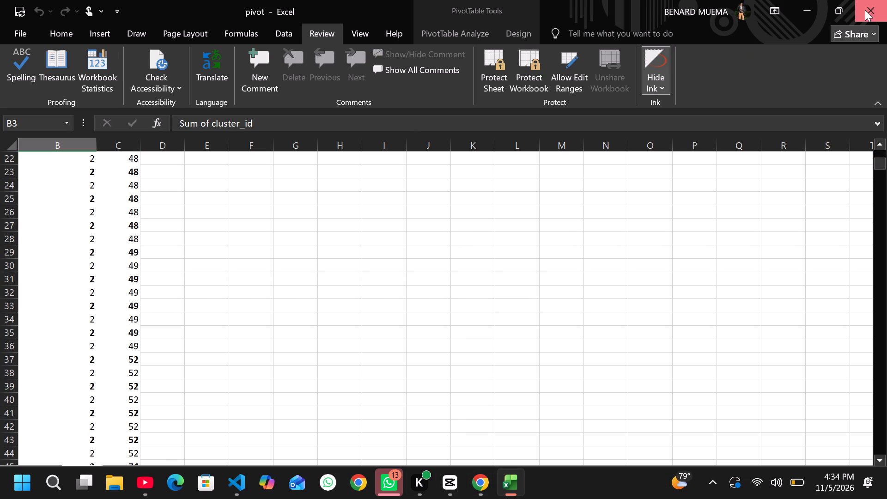
click(458, 278)
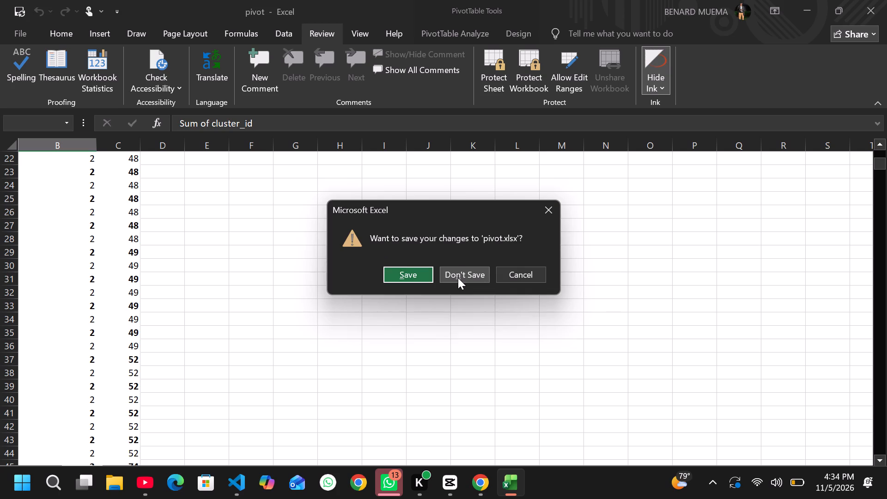